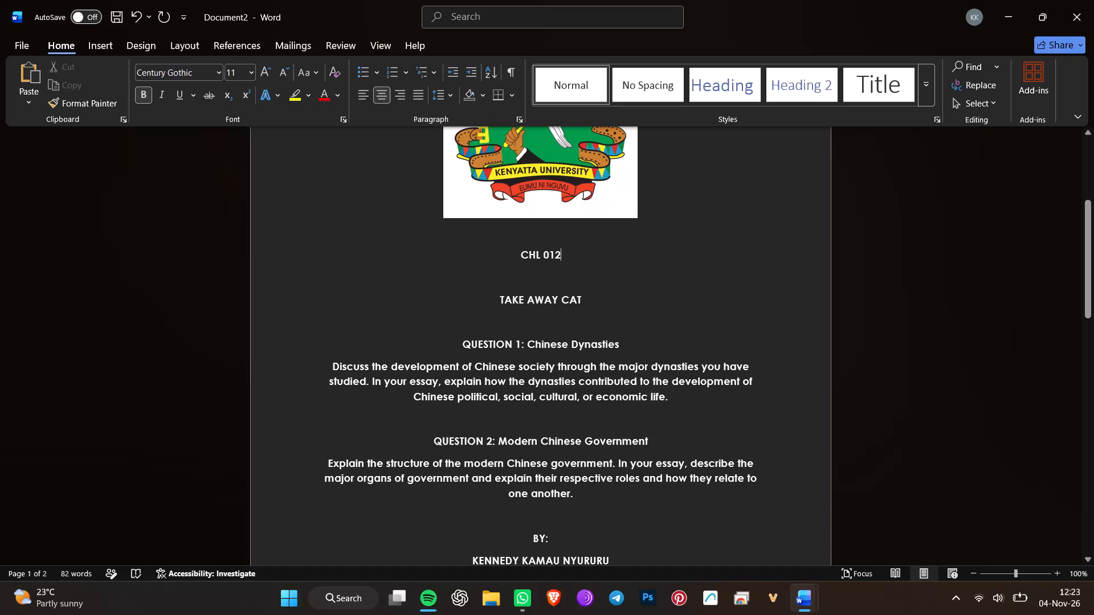
Change the "TAKE AWAY CAT" line on the cover page to read "CAT 2".
click(559, 302)
key(BackSpace)
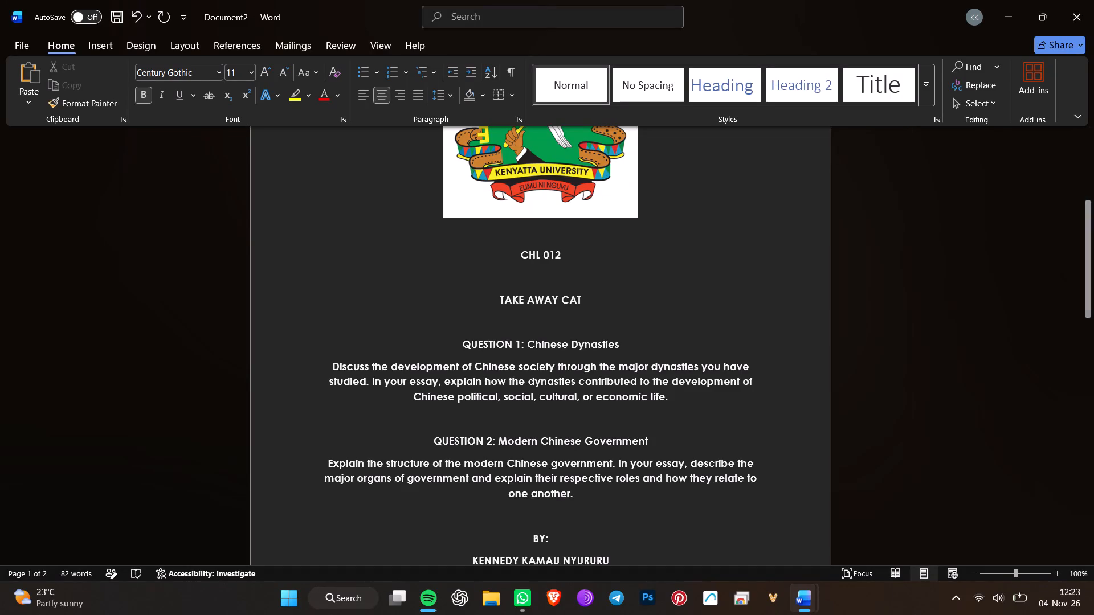
key(BackSpace)
key(BackSpace)
key(BackSpace)
key(BackSpace)
key(BackSpace)
key(BackSpace)
key(BackSpace)
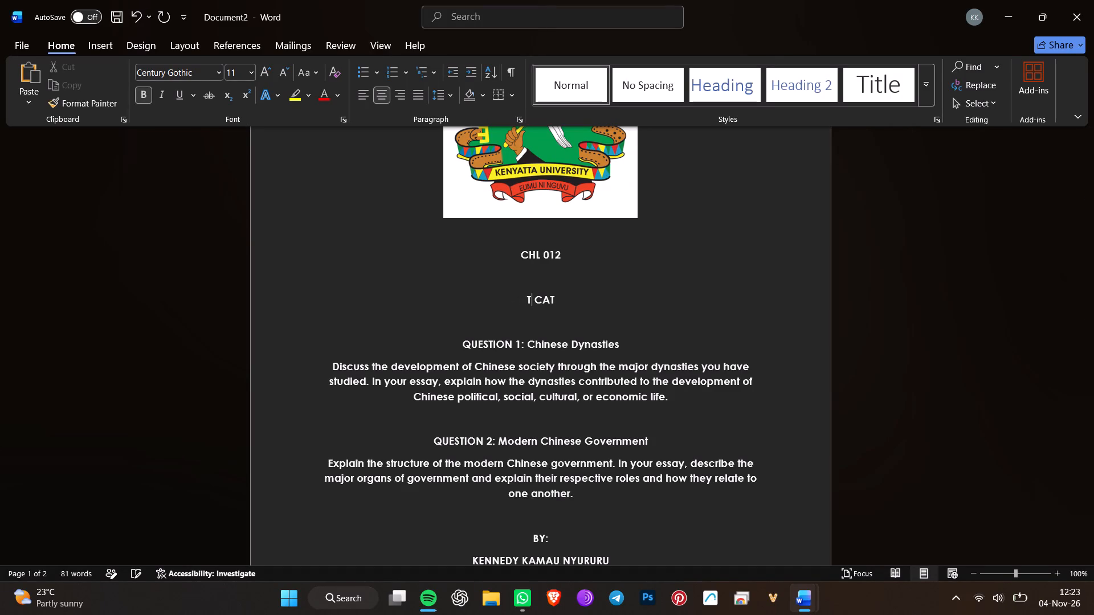
key(BackSpace)
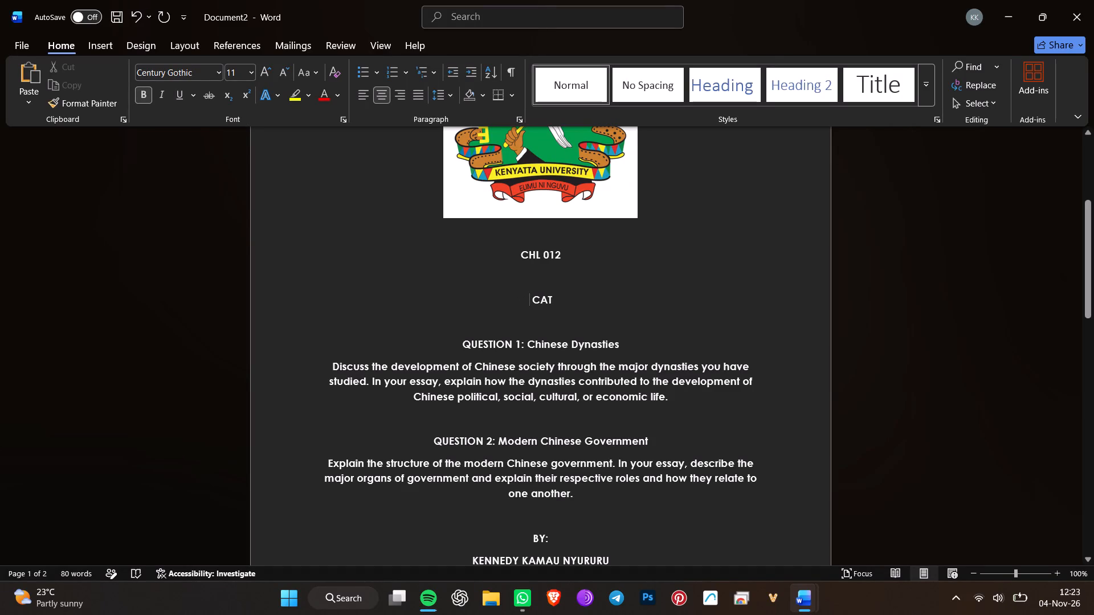
click(630, 315)
key(space)
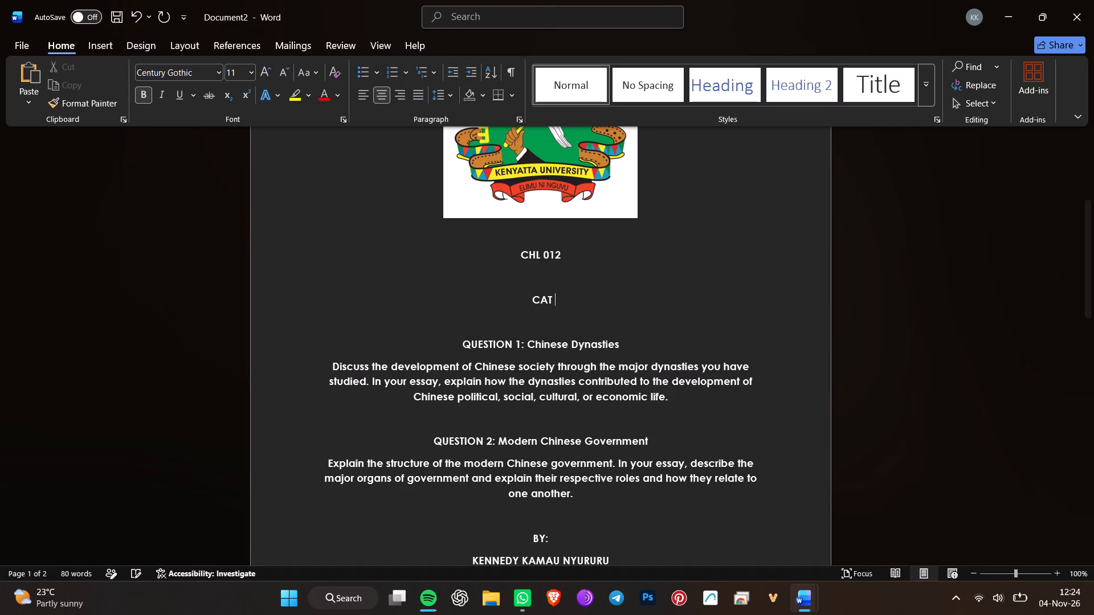
key(2)
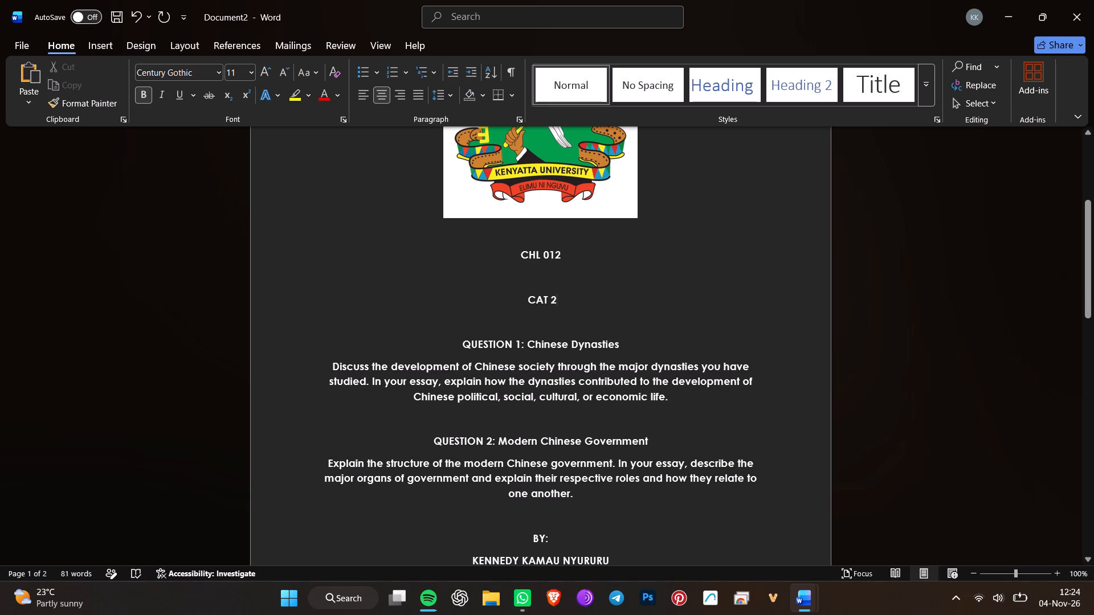
Remove the blank line between "CHL 012" and "CAT 2" on the cover page.
scroll(625, 580, down, 2)
scroll(504, 392, up, 3)
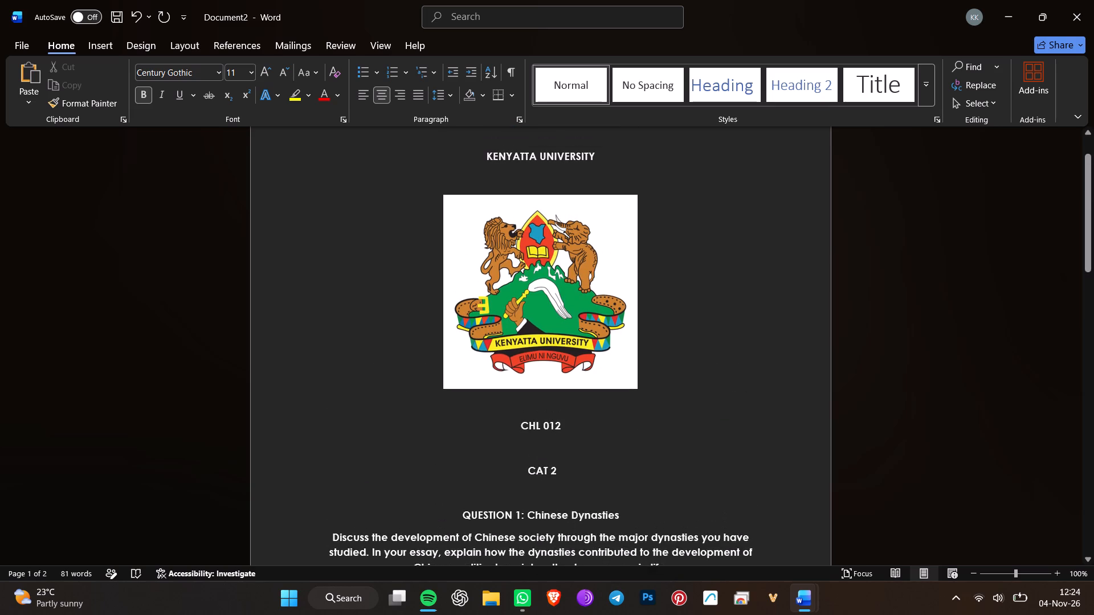
scroll(516, 391, up, 1)
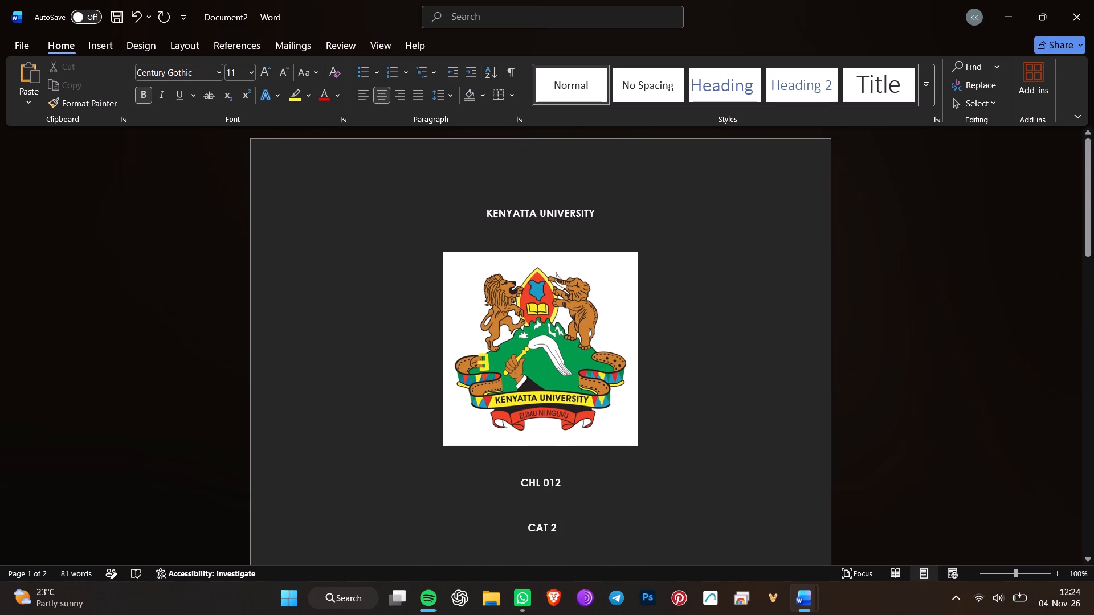
scroll(554, 371, down, 2)
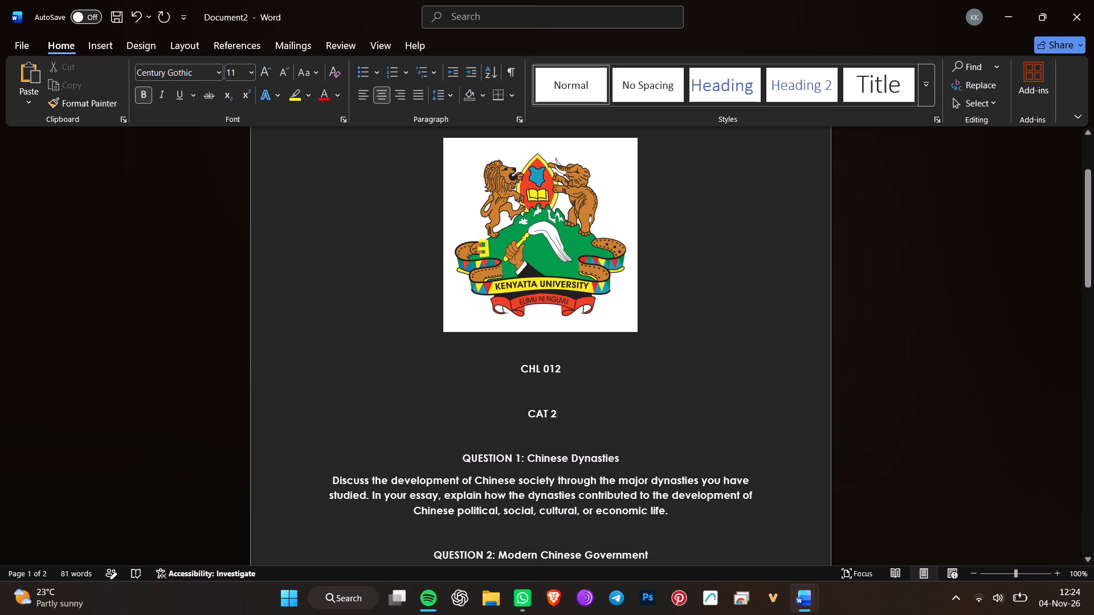
click(551, 394)
key(BackSpace)
key(BackSpace)
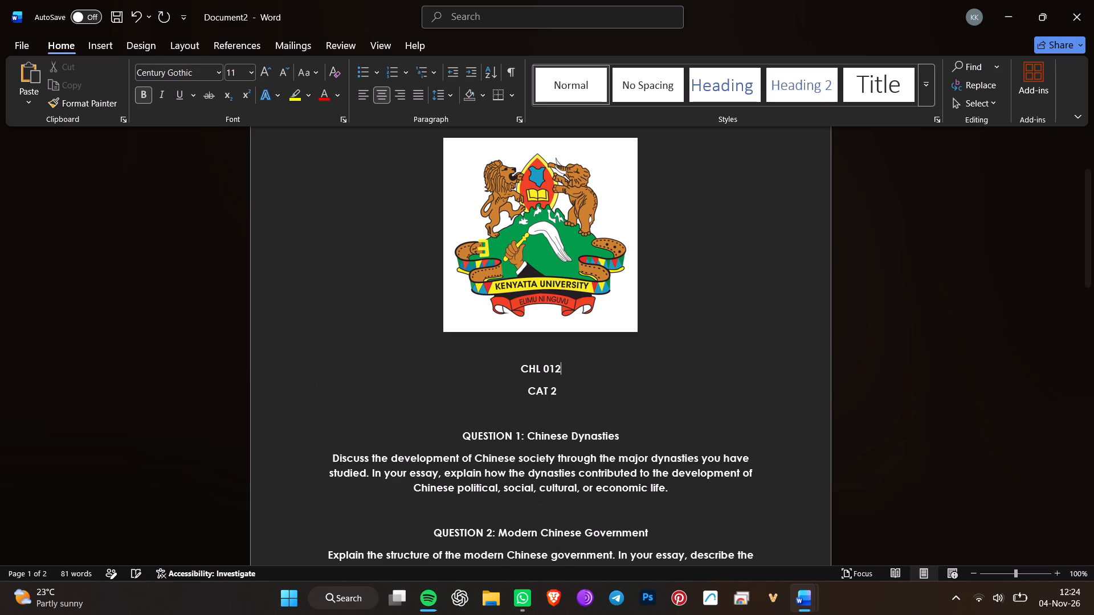
Delete the Question 1 and Question 2 headings and texts, along with the blank lines between "CAT 2" and "BY:".
scroll(414, 409, down, 3)
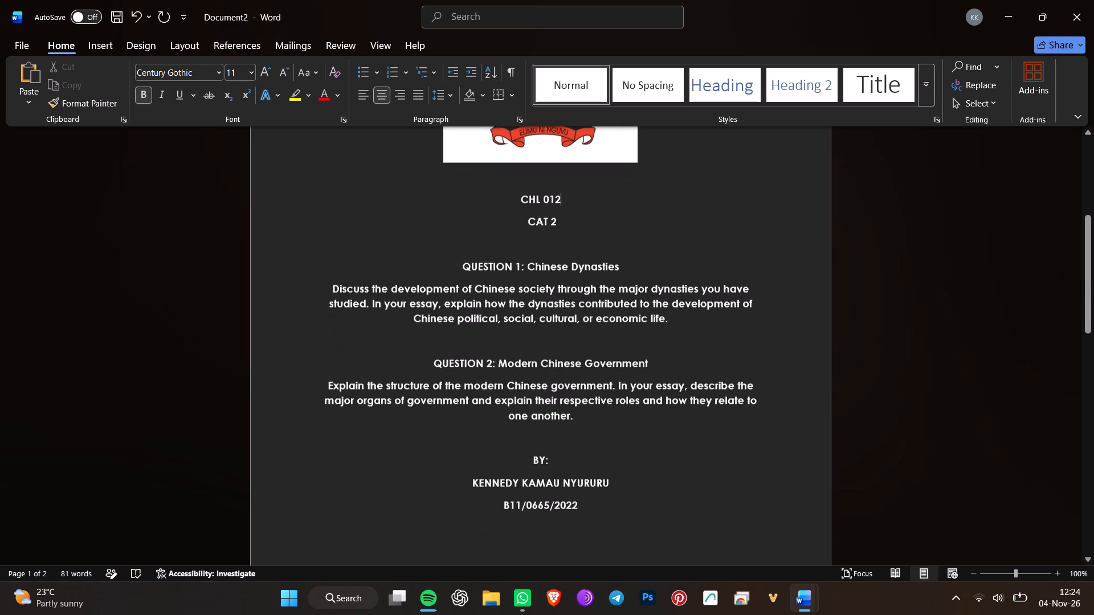
drag(586, 423, 516, 377)
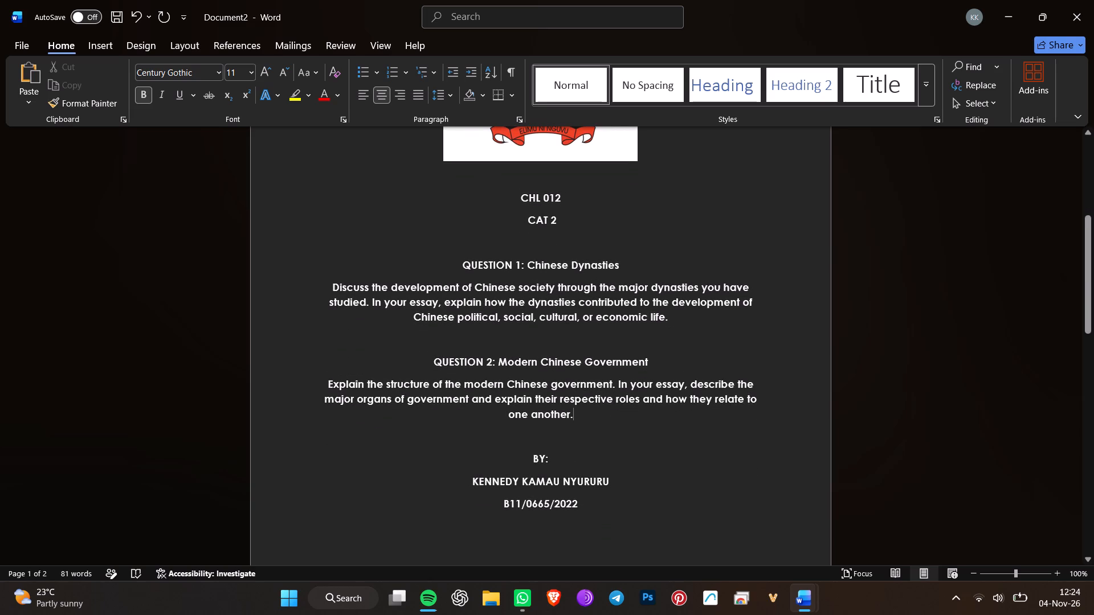
drag(516, 377, 468, 260)
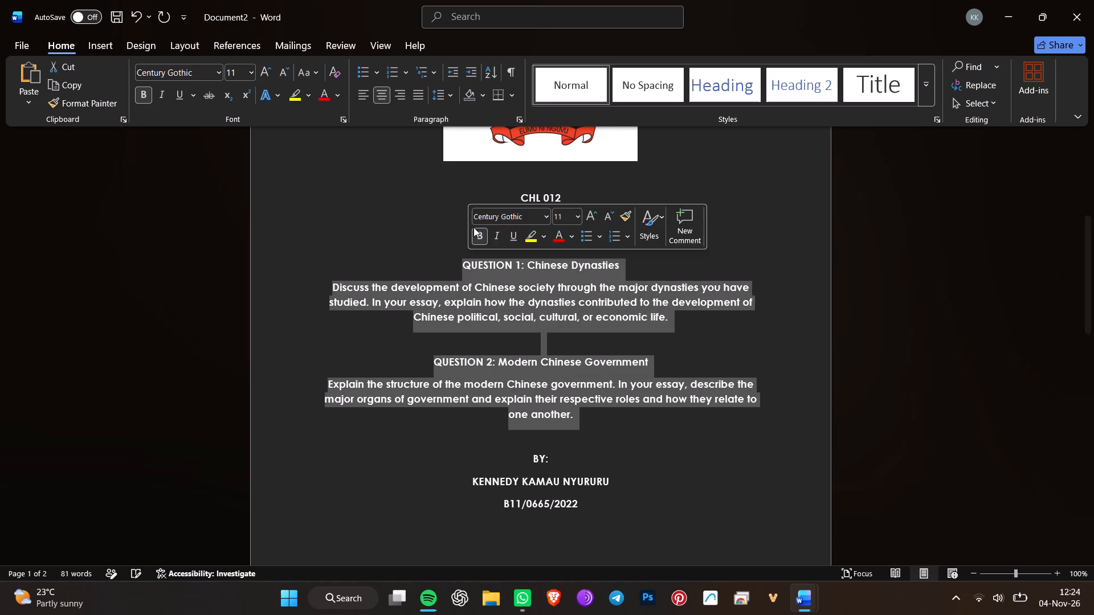
key(BackSpace)
key(BackSpace)
key(BackSpace)
key(BackSpace)
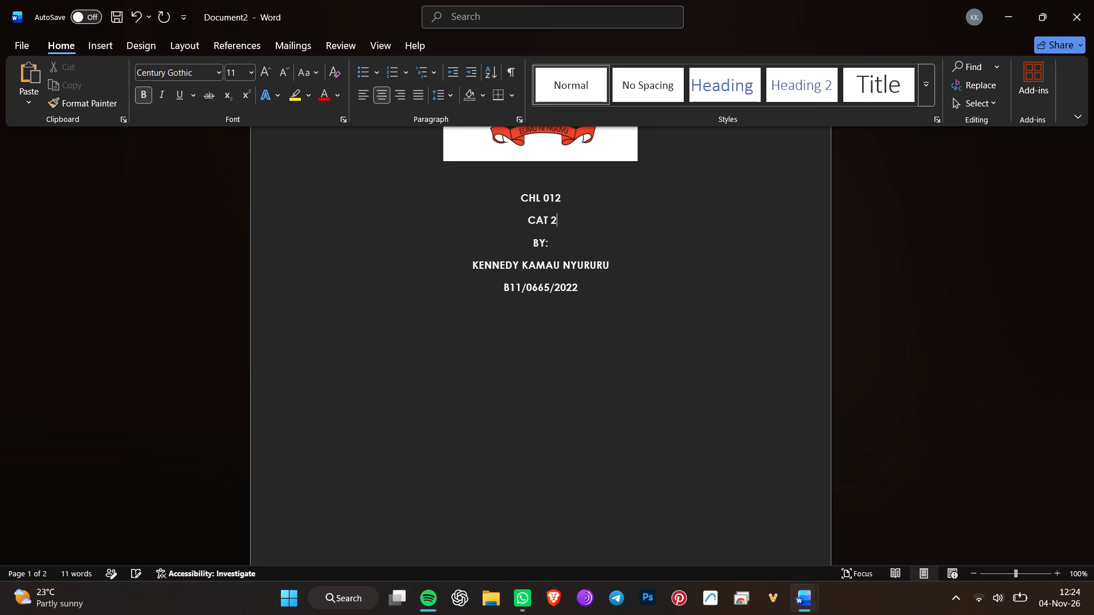
Join the course code and CAT lines into a single line reading "CHL 012: CAT 2".
scroll(622, 391, up, 3)
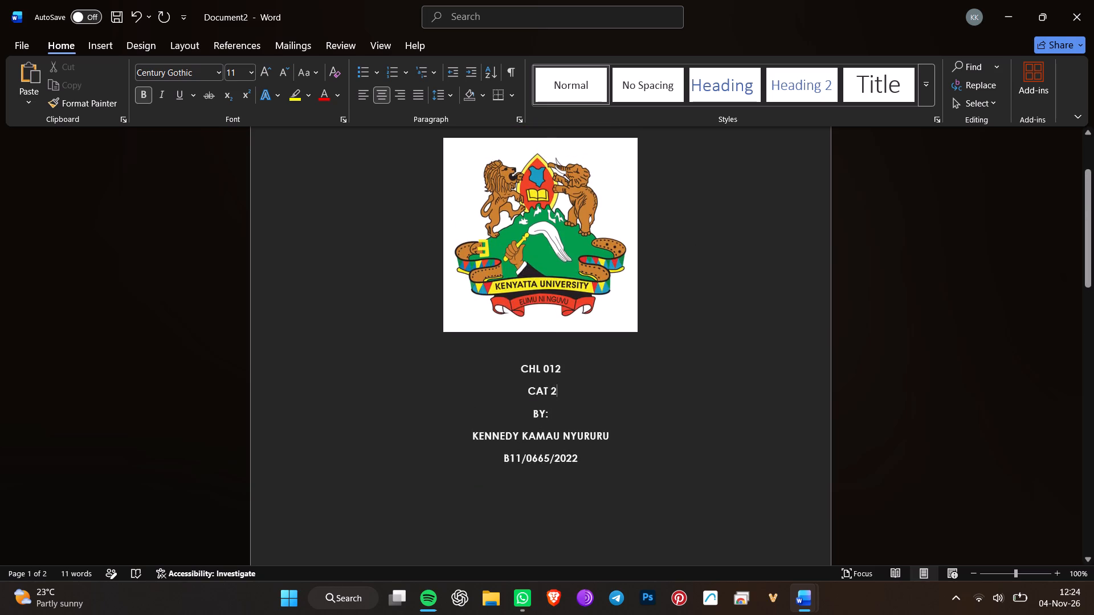
scroll(622, 395, up, 2)
scroll(316, 347, down, 2)
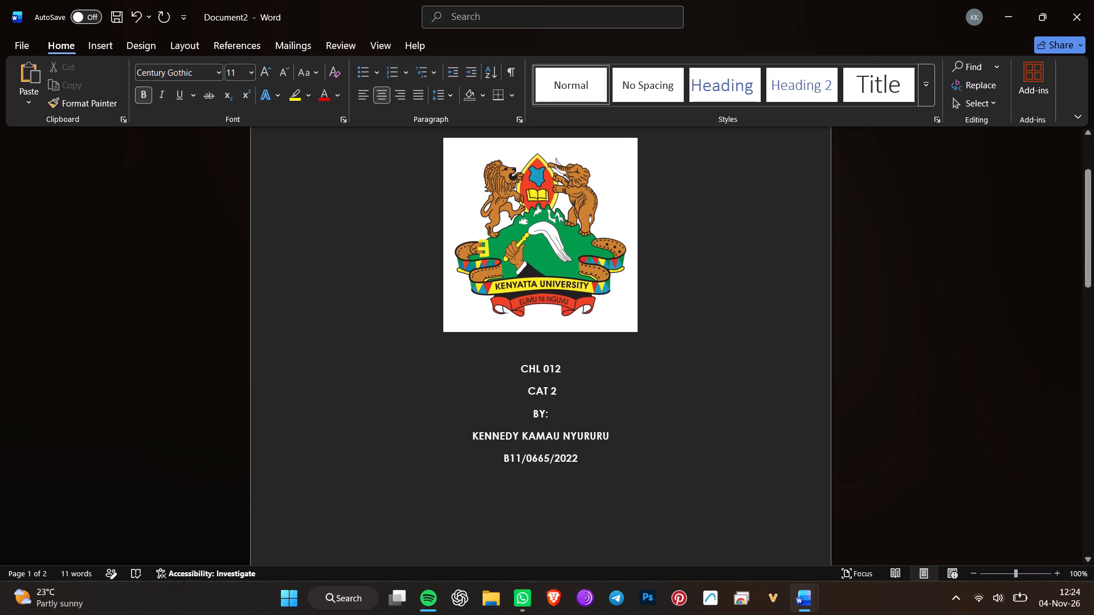
click(526, 397)
key(Right)
key(BackSpace)
key(BackSpace)
key(BackSpace)
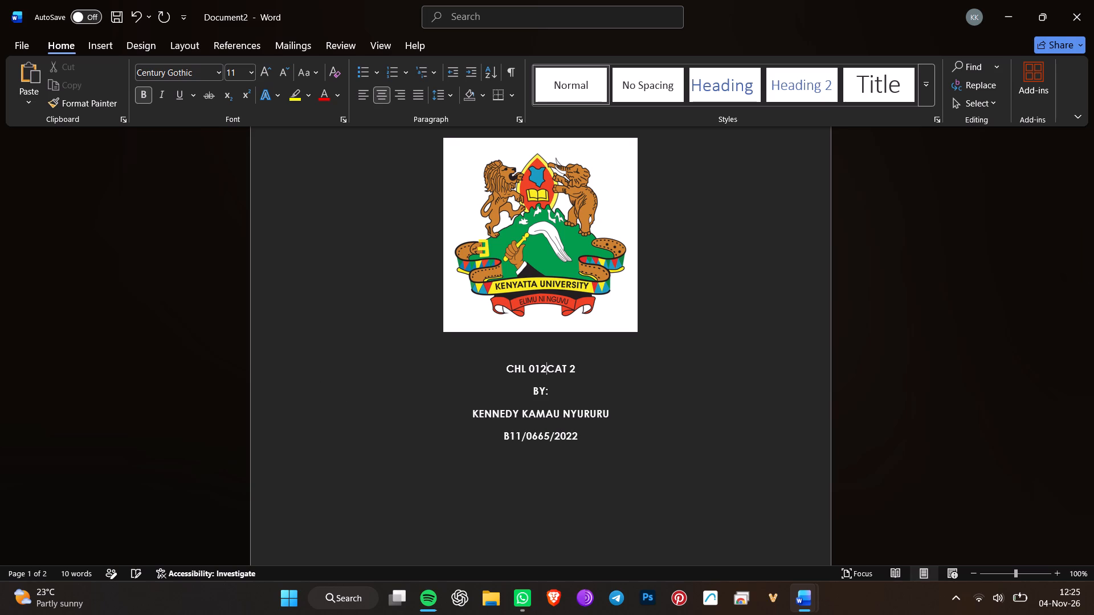
text(:)
key(space)
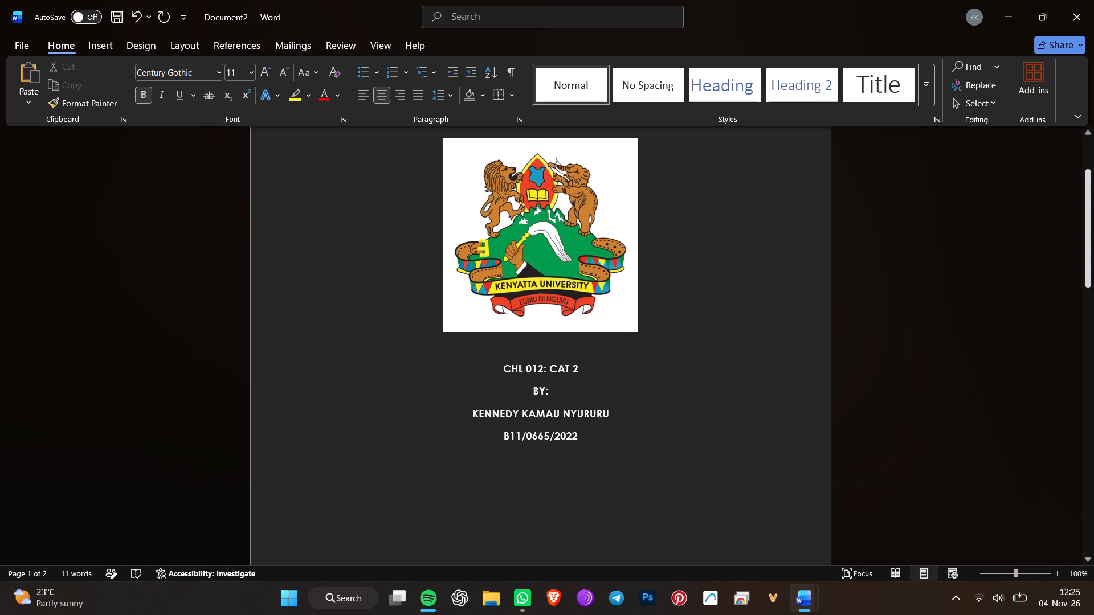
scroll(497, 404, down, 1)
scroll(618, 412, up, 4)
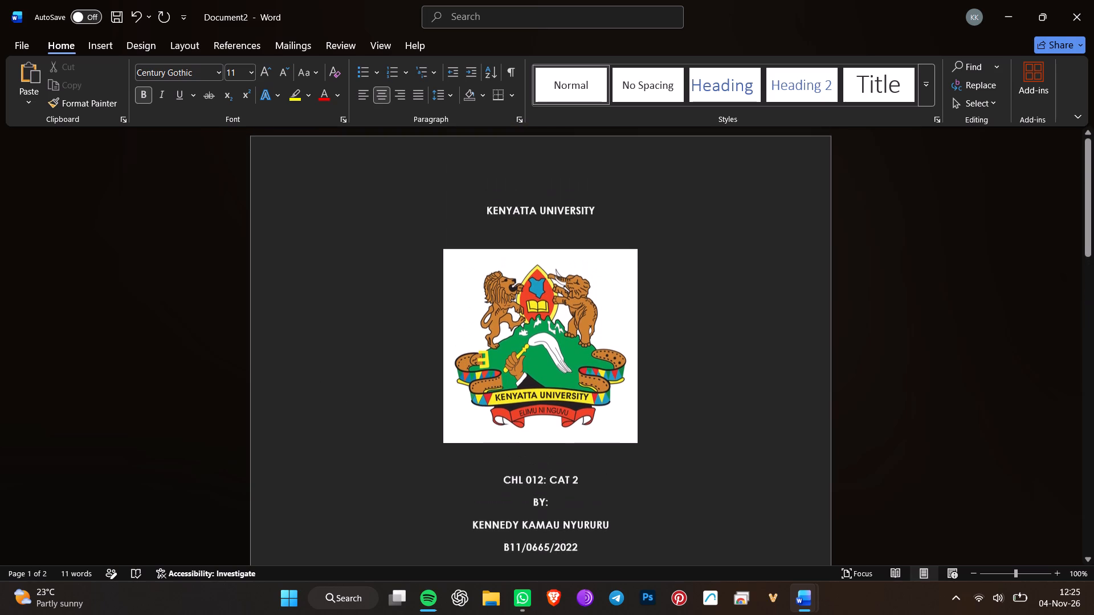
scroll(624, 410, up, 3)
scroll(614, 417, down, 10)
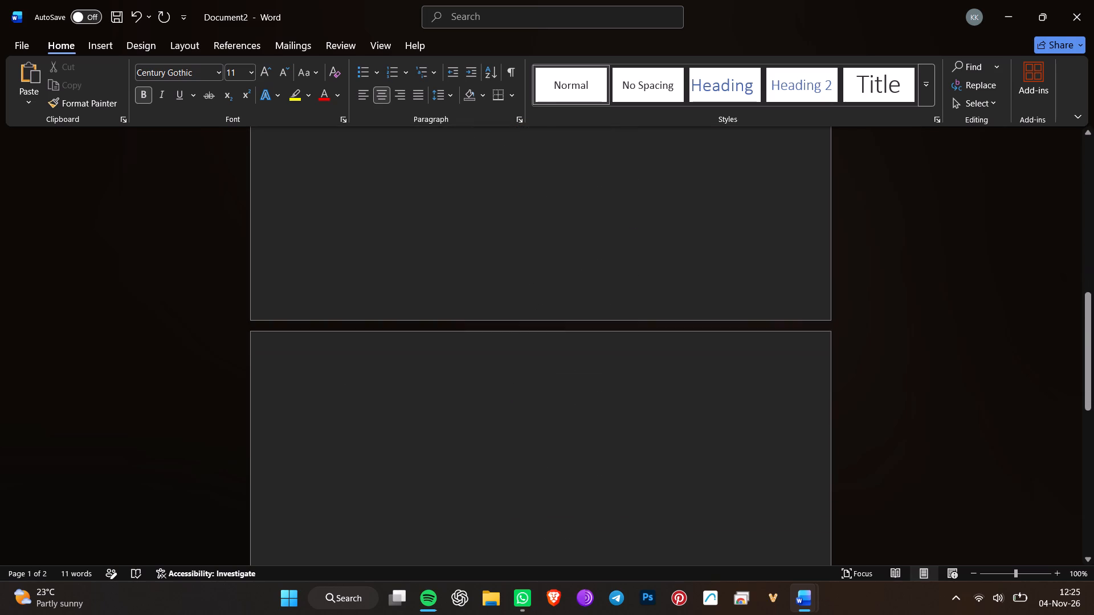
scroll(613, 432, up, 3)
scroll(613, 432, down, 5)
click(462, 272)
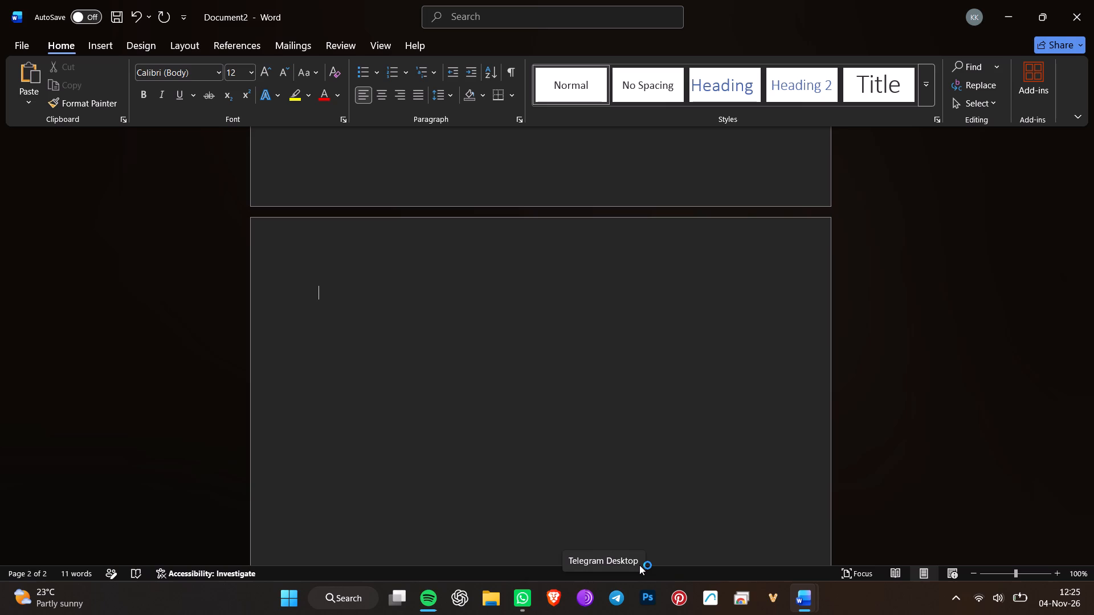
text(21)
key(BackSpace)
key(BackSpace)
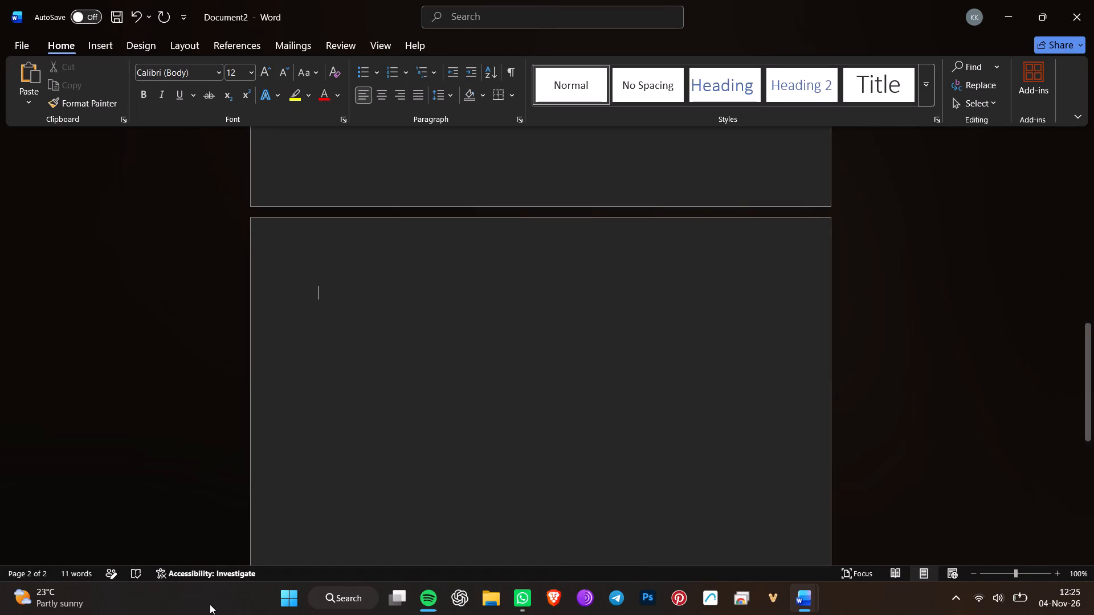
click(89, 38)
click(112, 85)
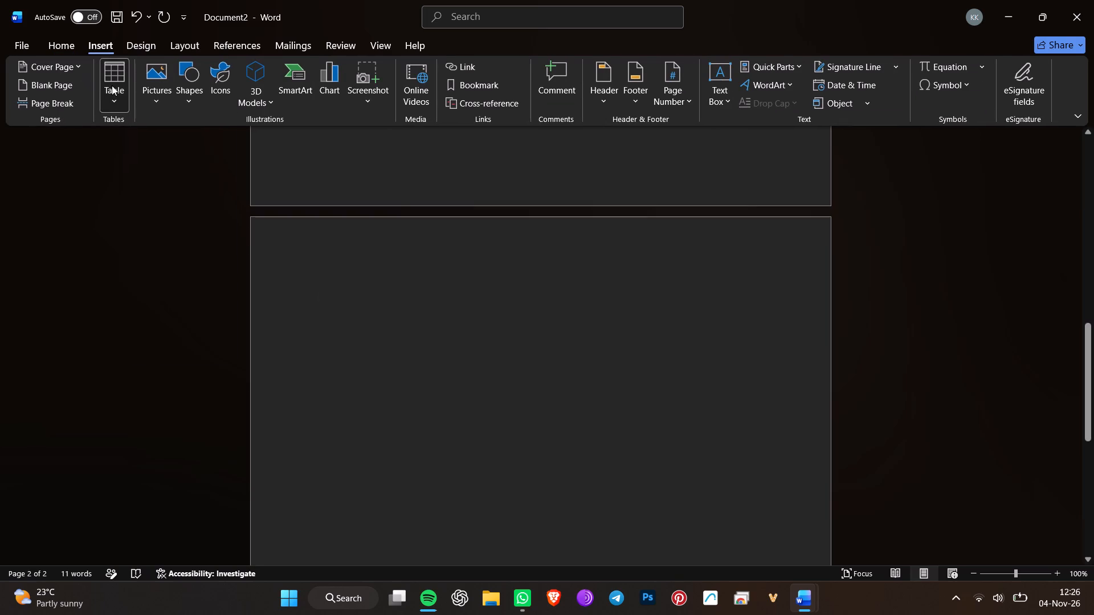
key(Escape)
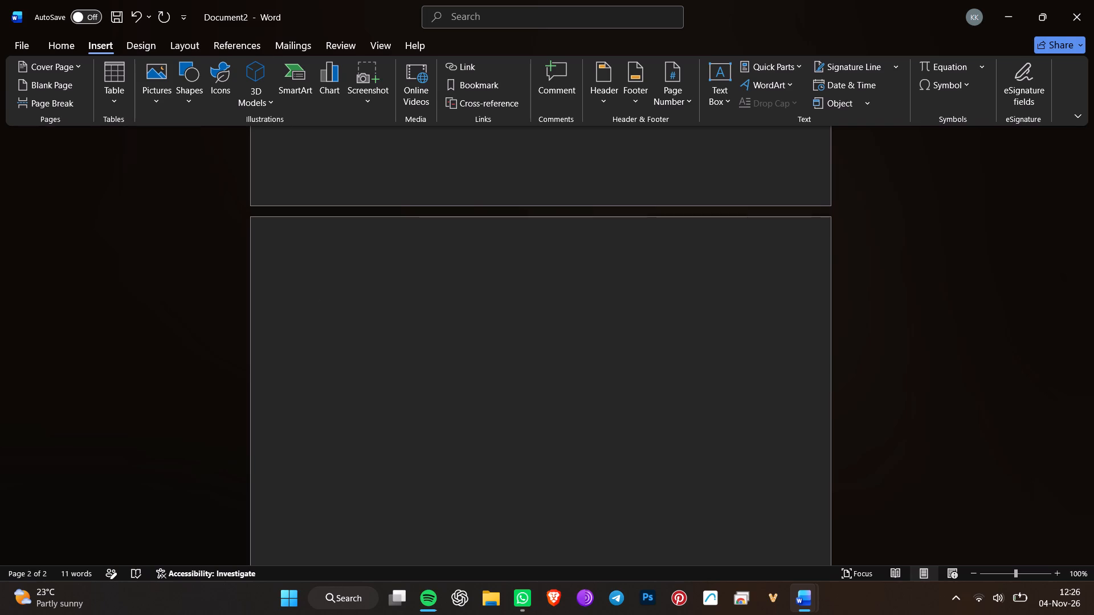
Remove the blank line between the "KENYATTA UNIVERSITY" heading and the university crest on the cover page.
scroll(585, 363, up, 6)
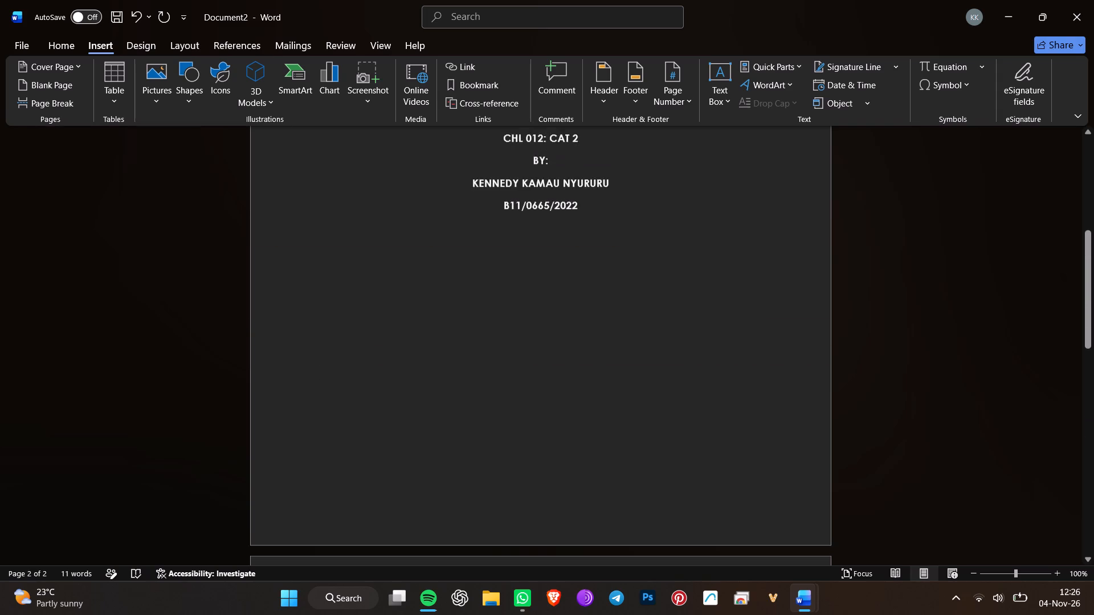
scroll(589, 380, up, 9)
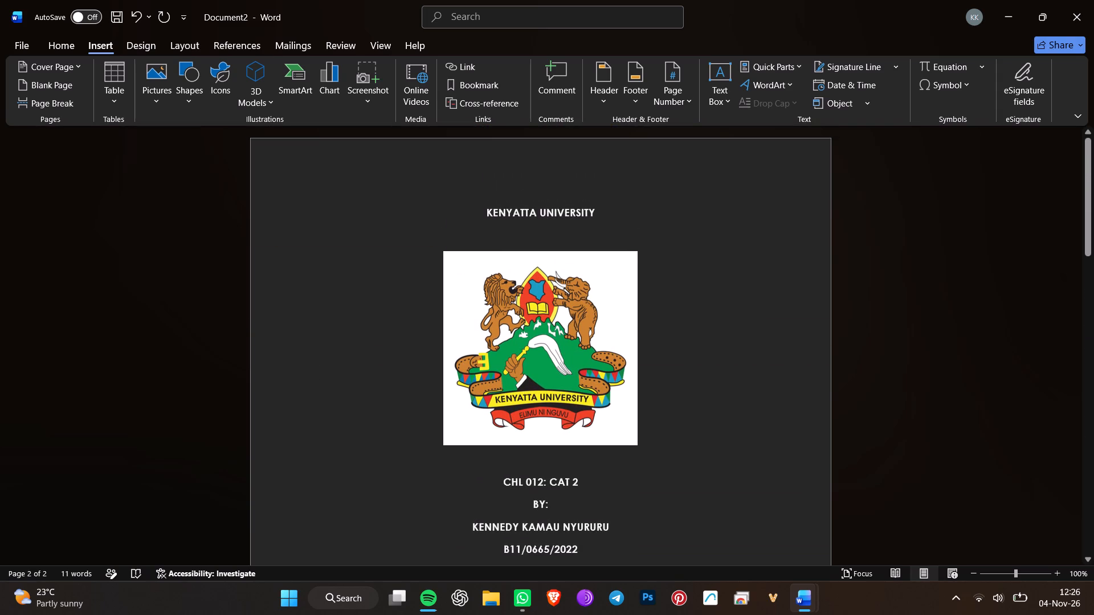
click(488, 241)
key(BackSpace)
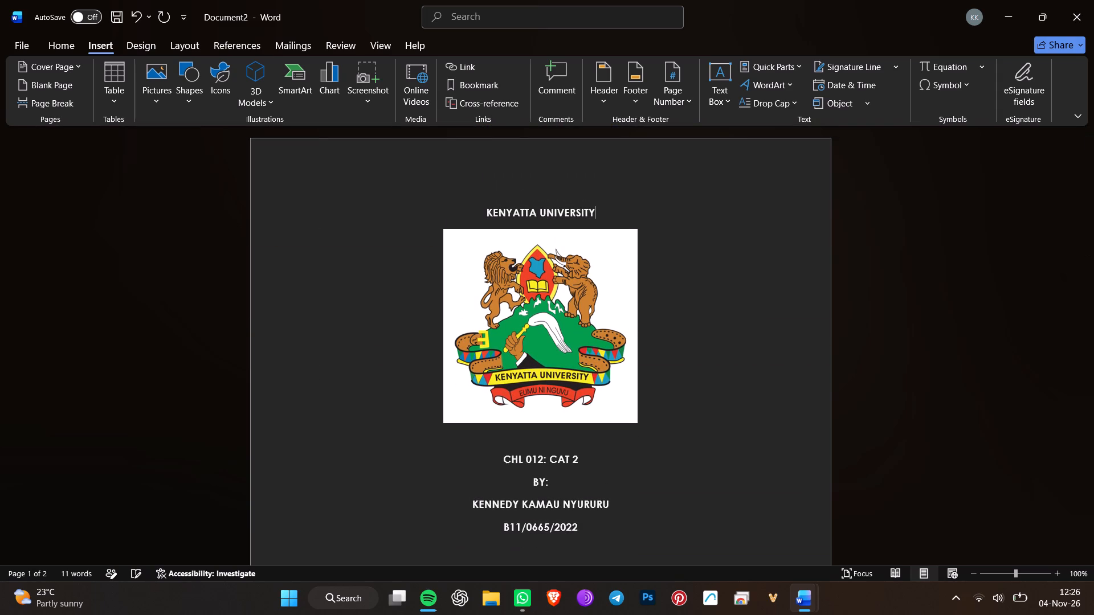
Review the layout of the cover page and the blank page that follows it.
scroll(555, 188, up, 2)
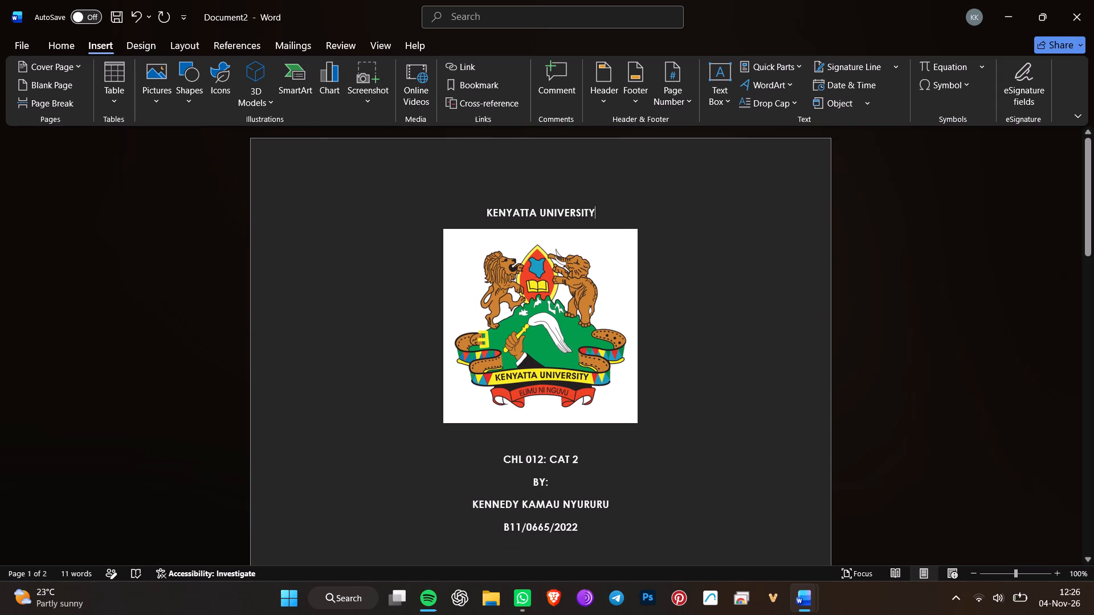
click(481, 204)
click(528, 183)
scroll(514, 290, down, 10)
scroll(521, 311, up, 5)
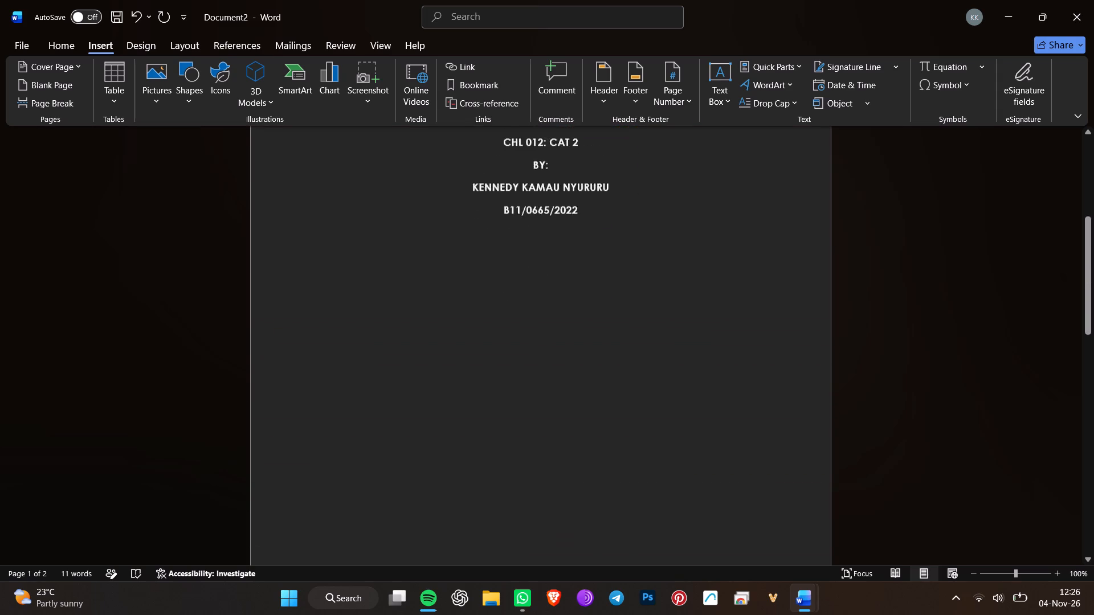
scroll(522, 315, down, 2)
scroll(522, 326, up, 6)
scroll(522, 328, down, 2)
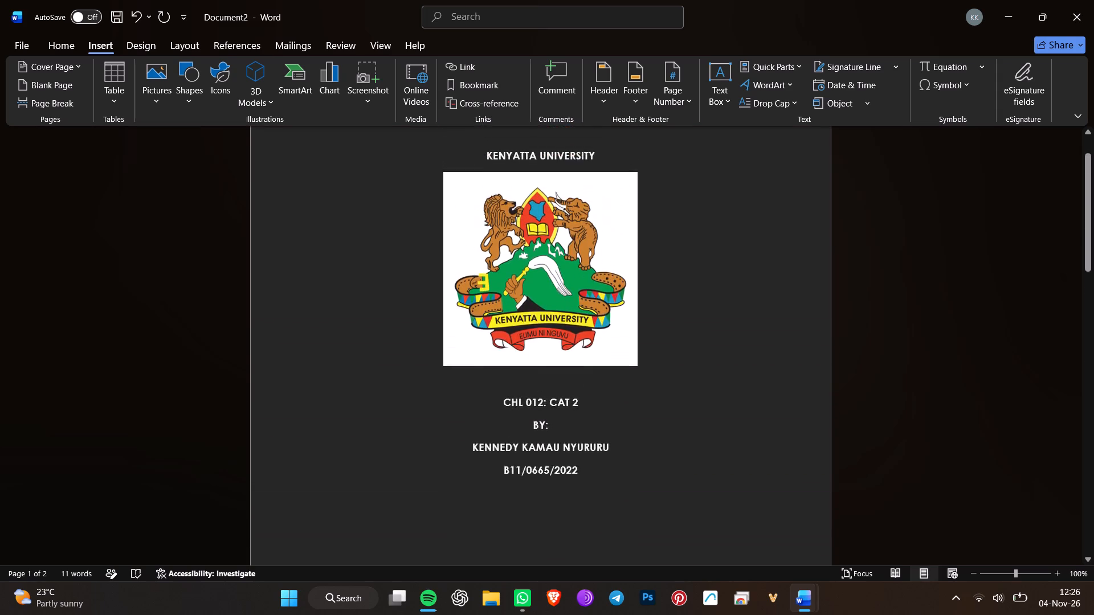
scroll(521, 330, down, 8)
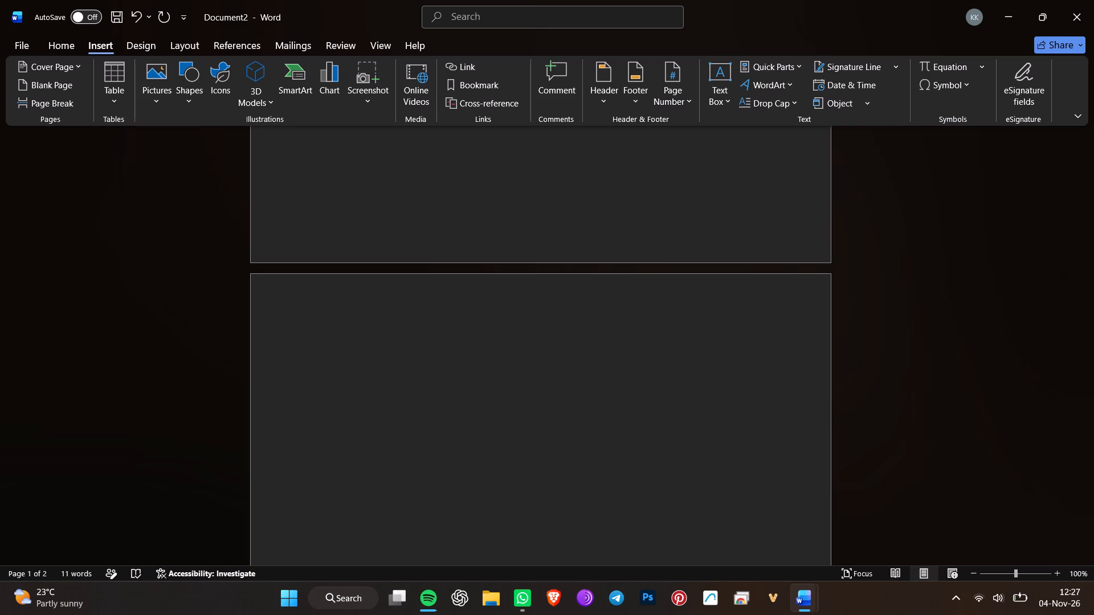
scroll(466, 388, up, 3)
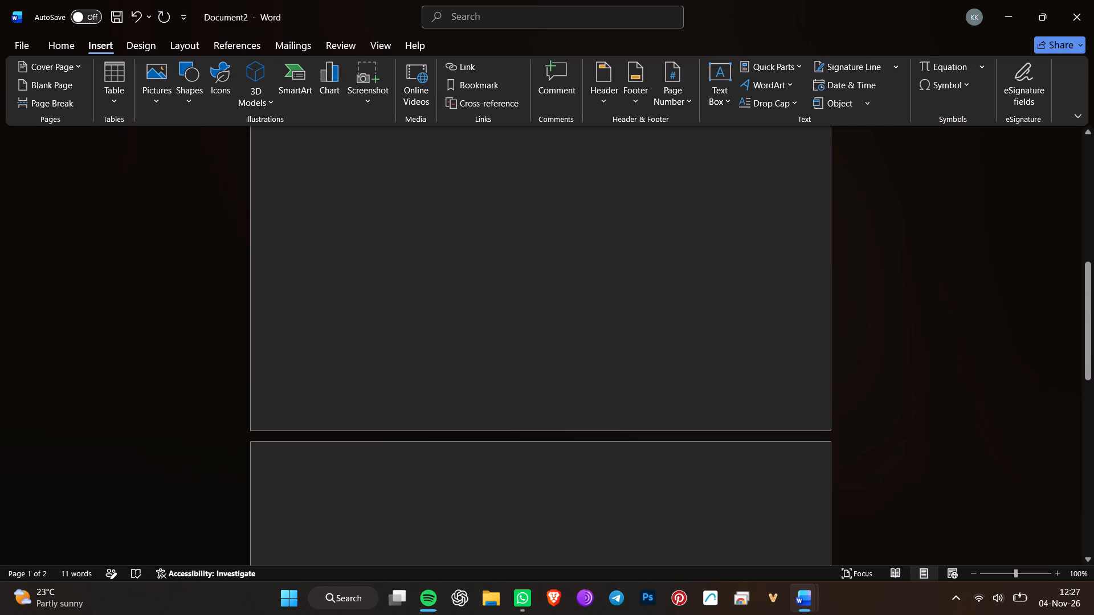
Add a left-aligned blank line below the registration number on the cover page.
click(421, 228)
scroll(446, 287, up, 5)
click(606, 434)
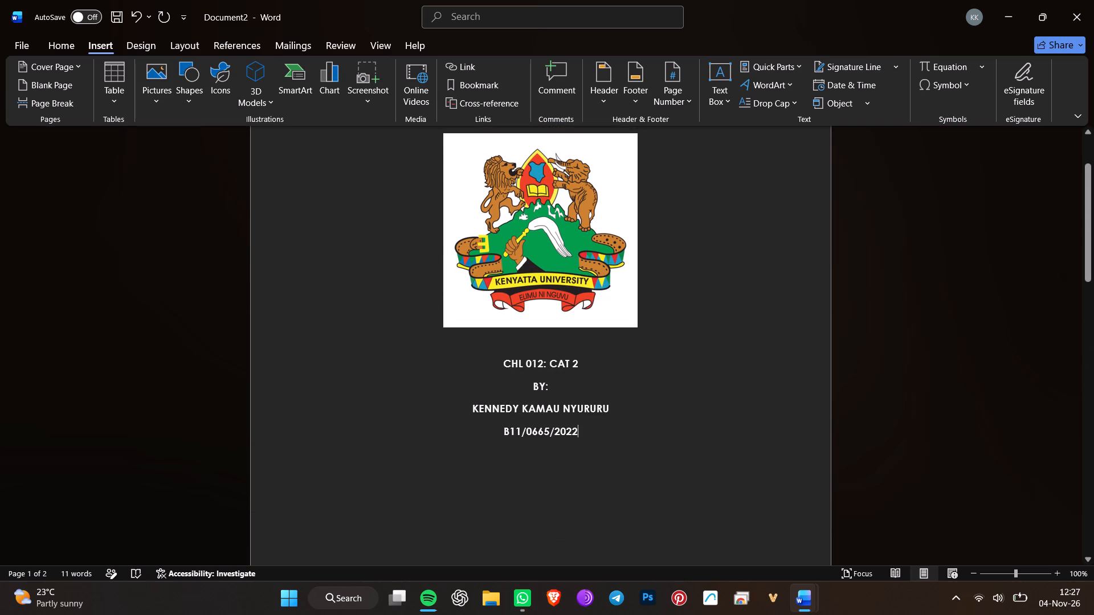
key(Return)
key(Return)
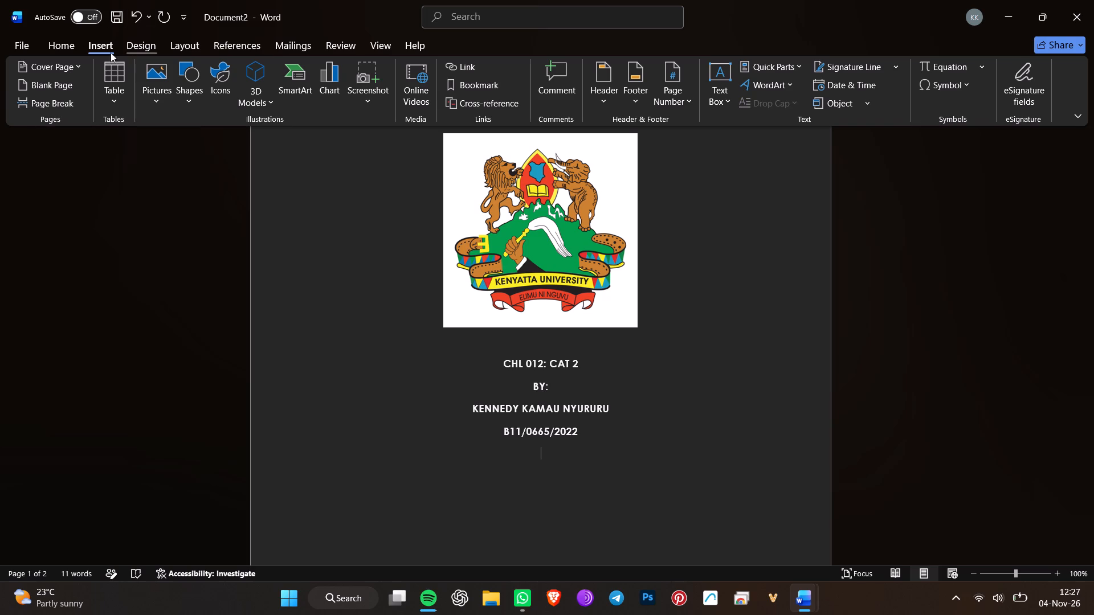
click(54, 42)
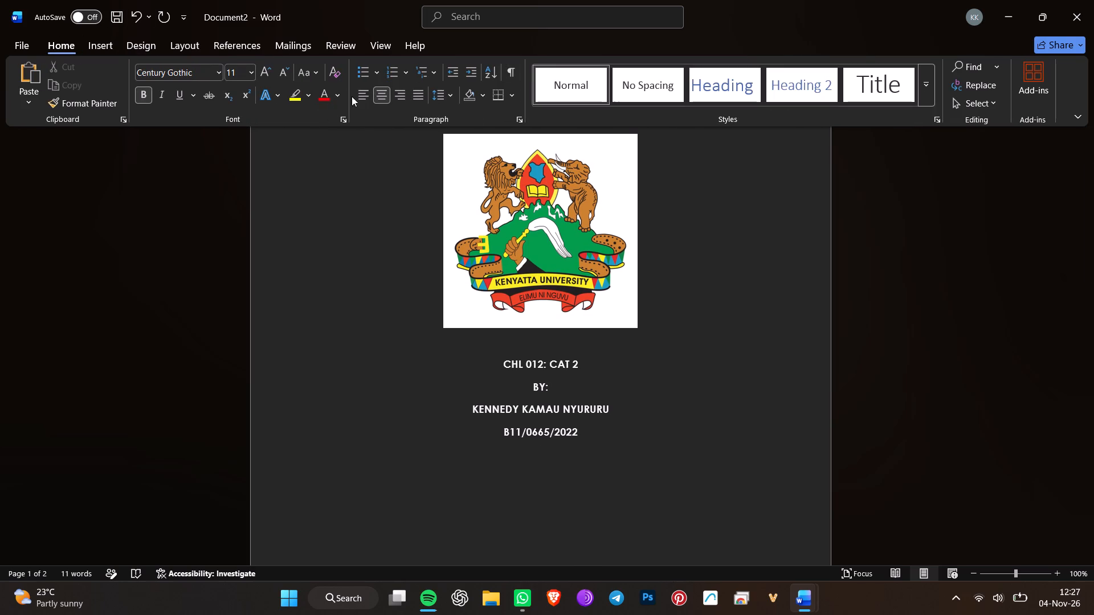
click(359, 91)
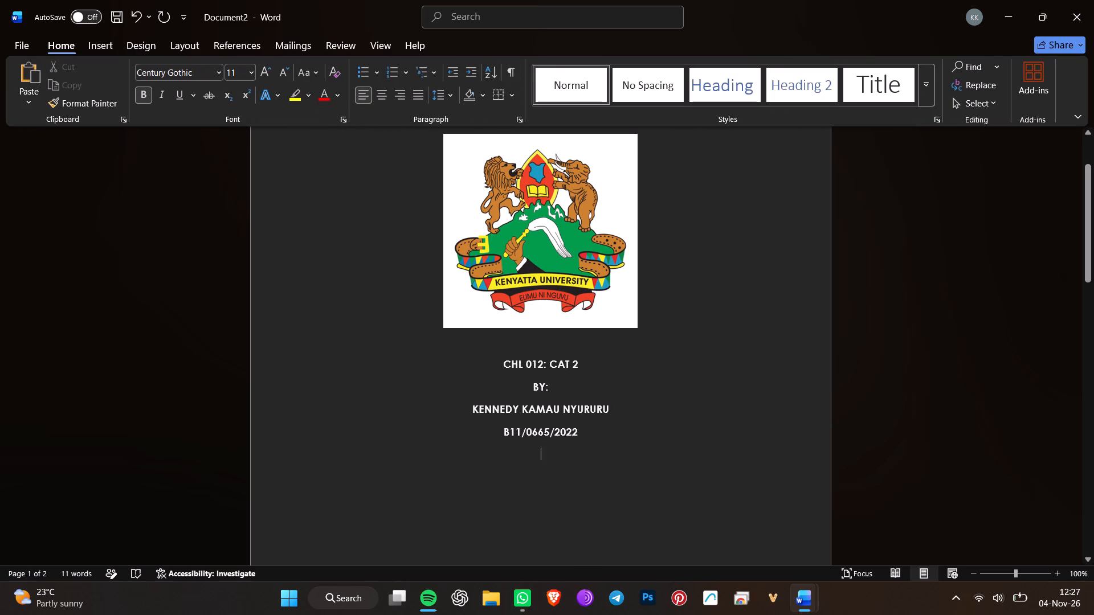
click(577, 465)
click(382, 100)
click(376, 95)
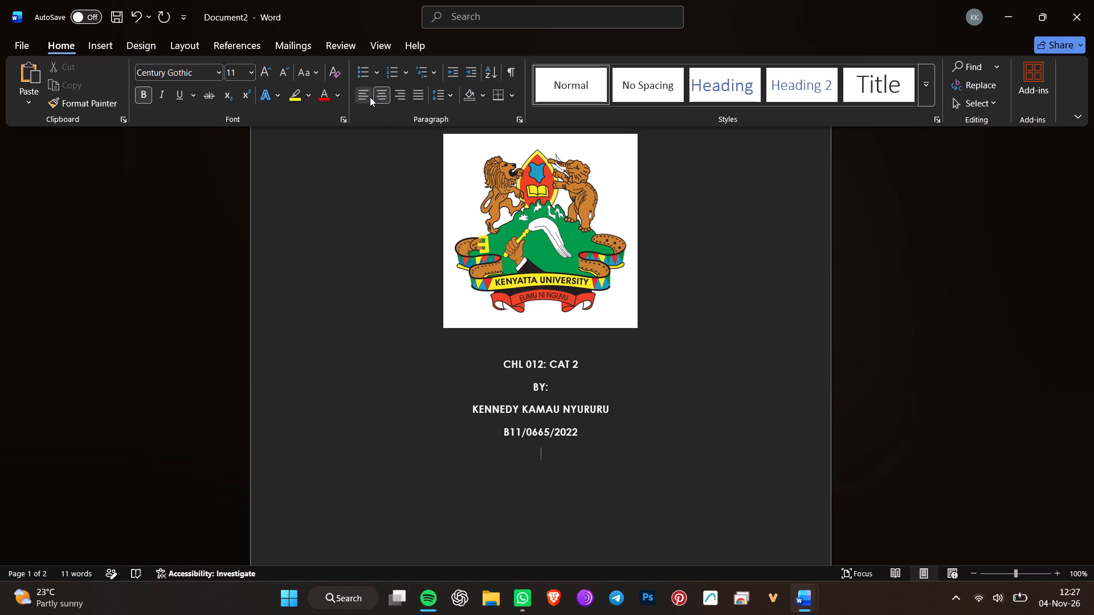
click(358, 91)
key(BackSpace)
key(Return)
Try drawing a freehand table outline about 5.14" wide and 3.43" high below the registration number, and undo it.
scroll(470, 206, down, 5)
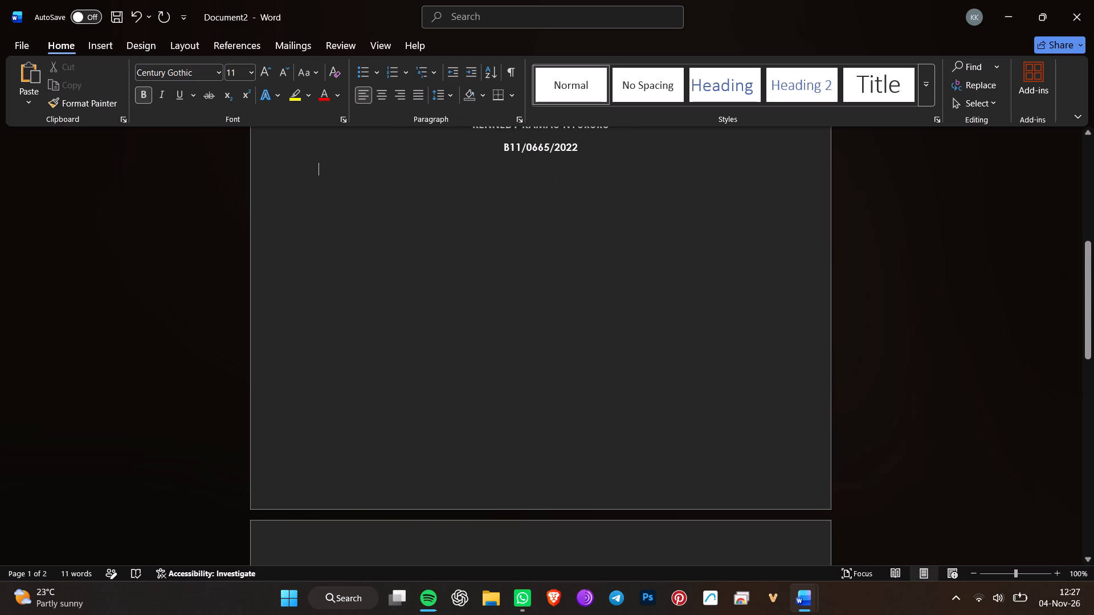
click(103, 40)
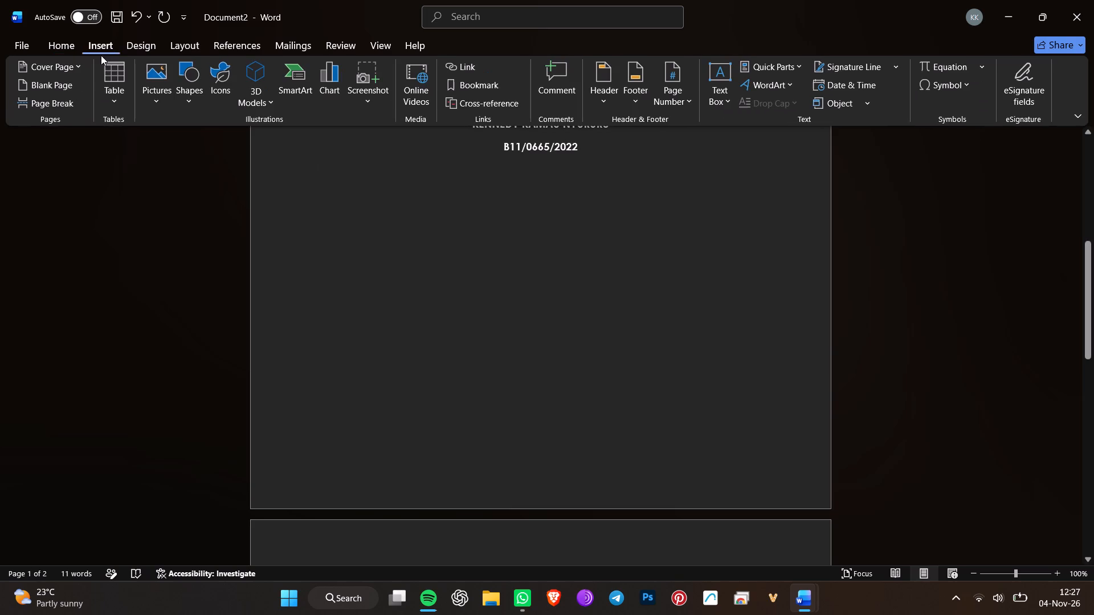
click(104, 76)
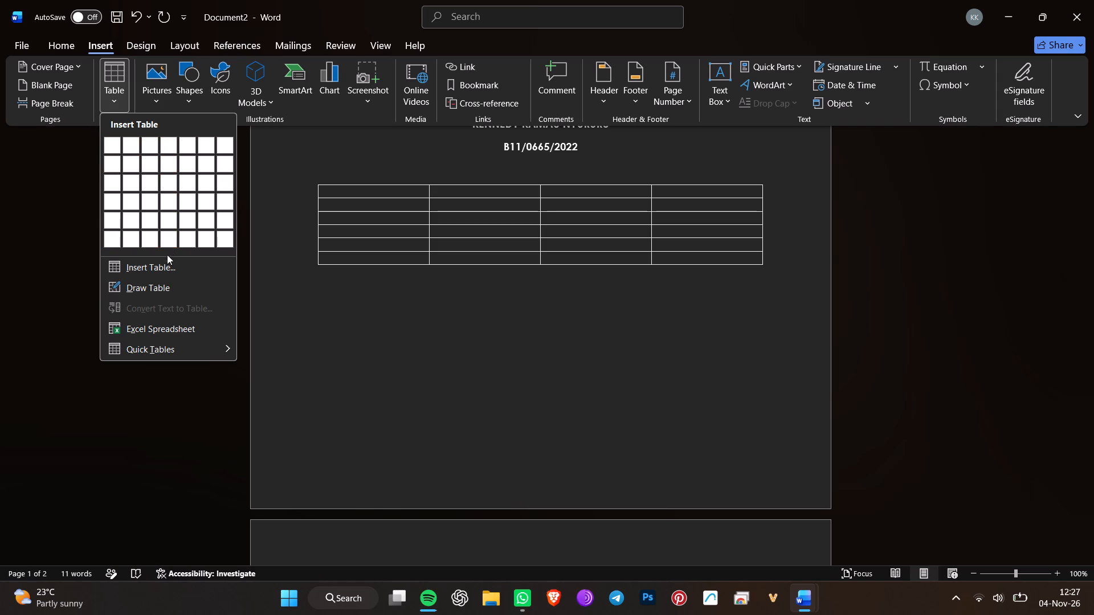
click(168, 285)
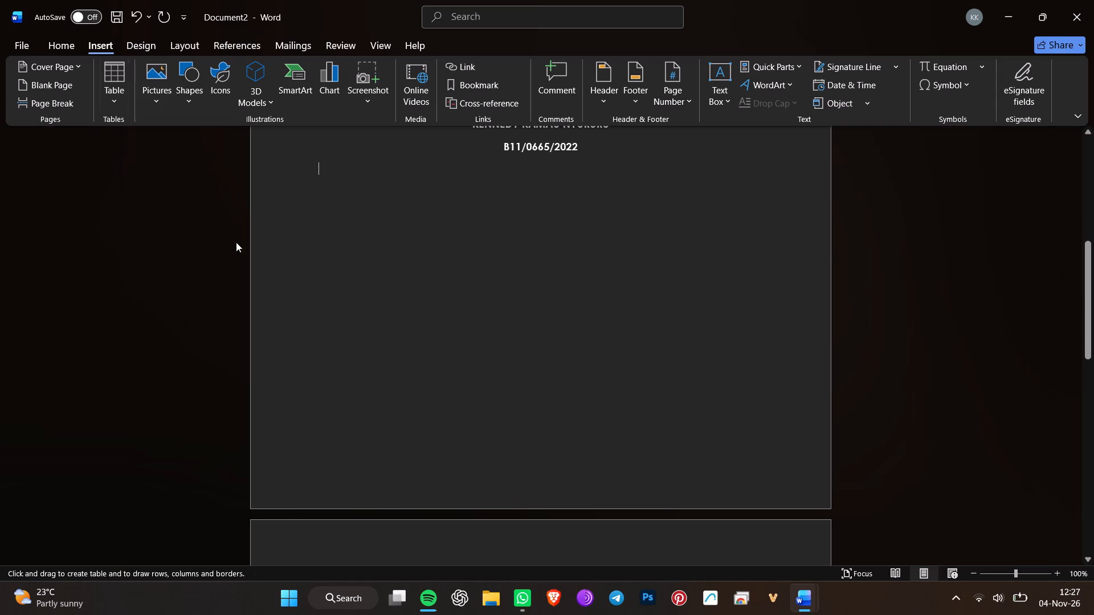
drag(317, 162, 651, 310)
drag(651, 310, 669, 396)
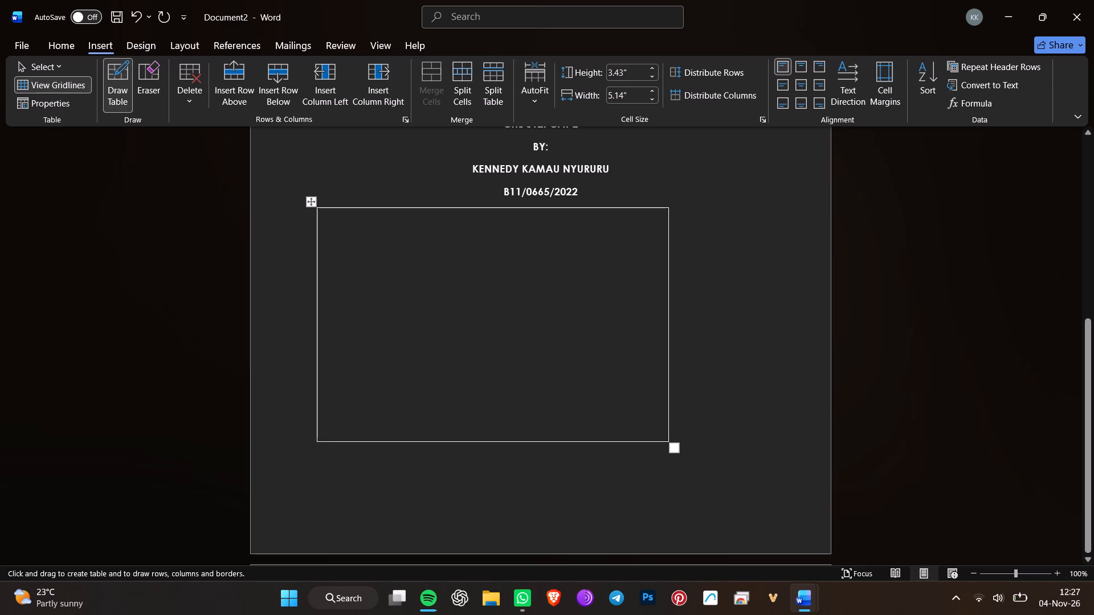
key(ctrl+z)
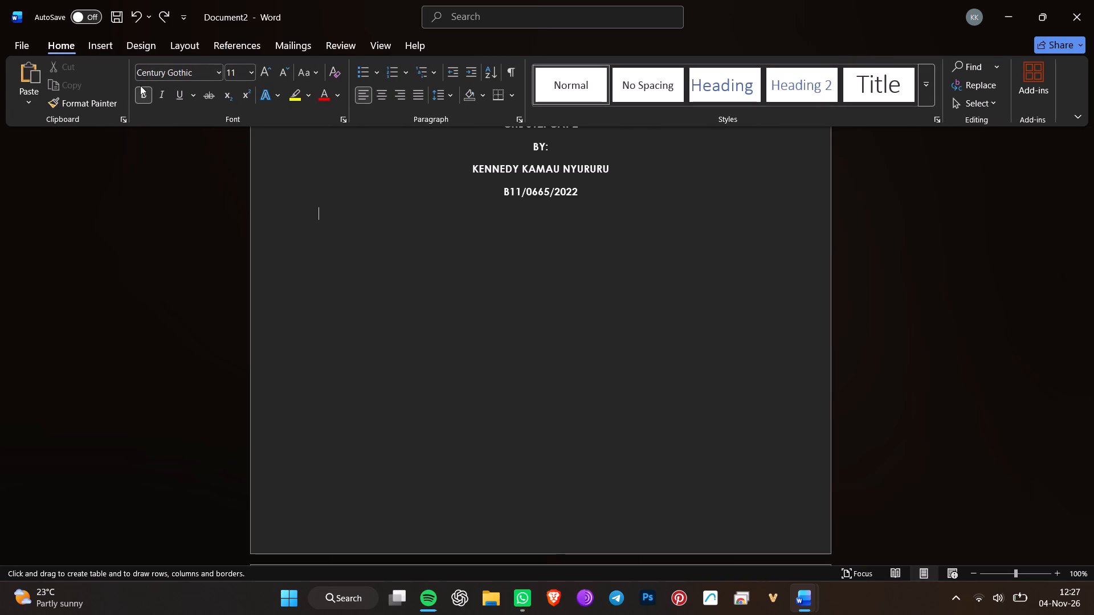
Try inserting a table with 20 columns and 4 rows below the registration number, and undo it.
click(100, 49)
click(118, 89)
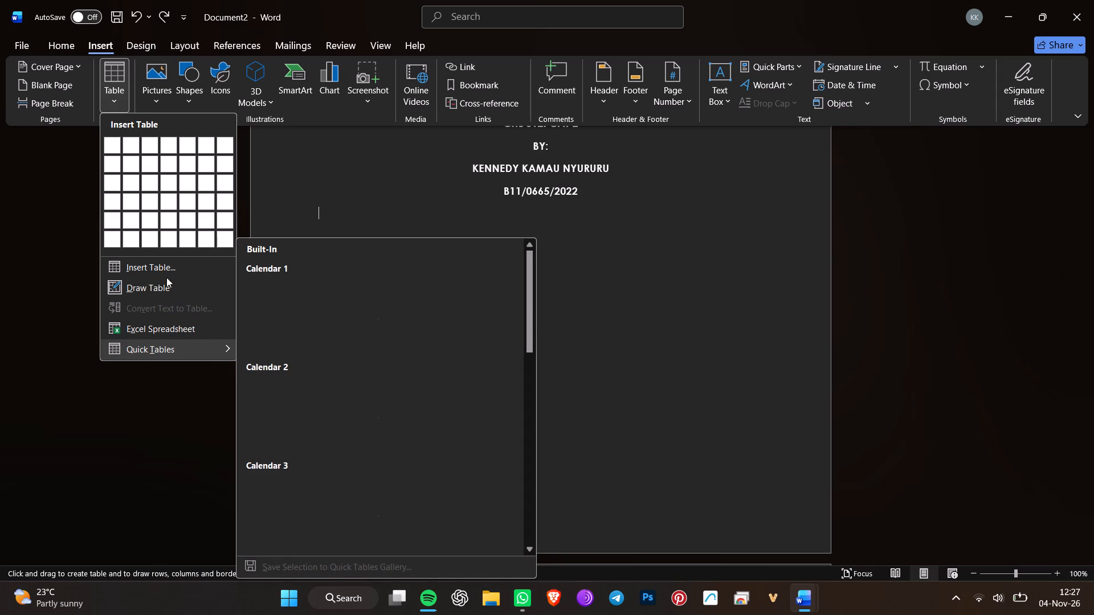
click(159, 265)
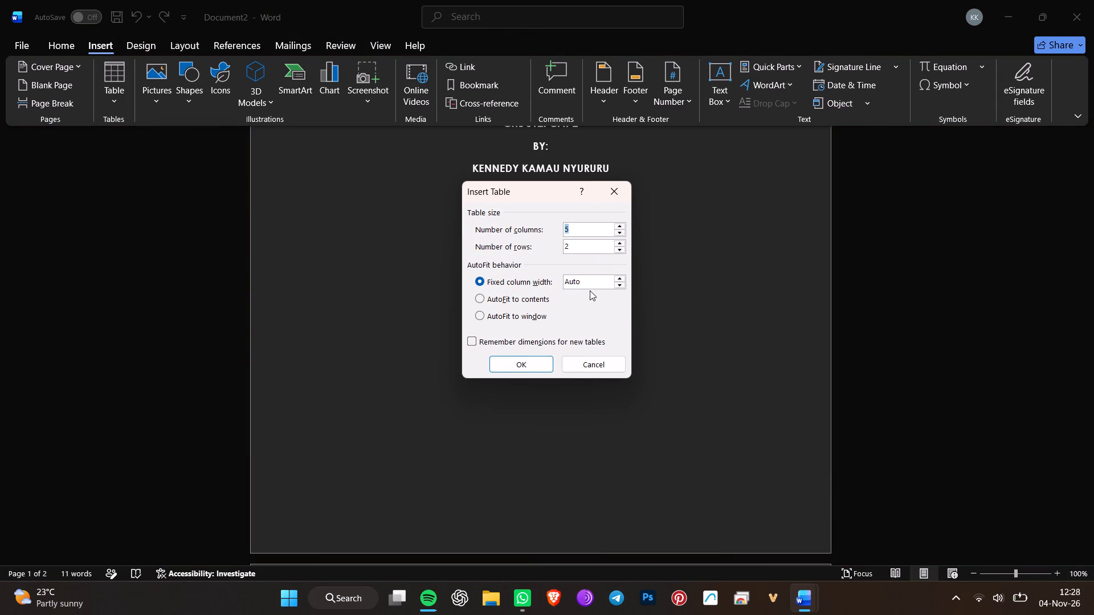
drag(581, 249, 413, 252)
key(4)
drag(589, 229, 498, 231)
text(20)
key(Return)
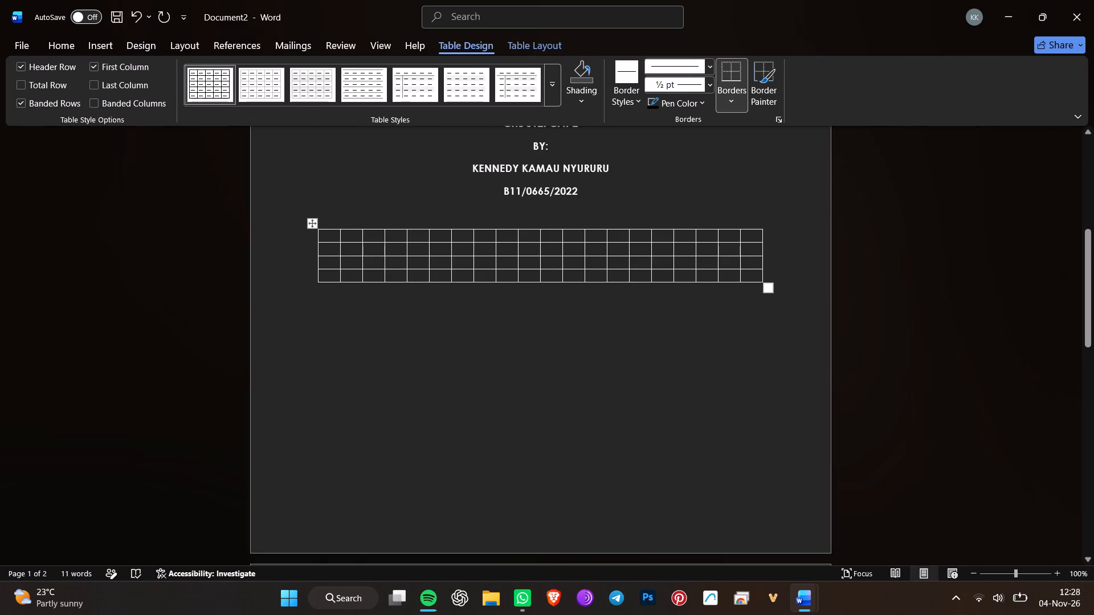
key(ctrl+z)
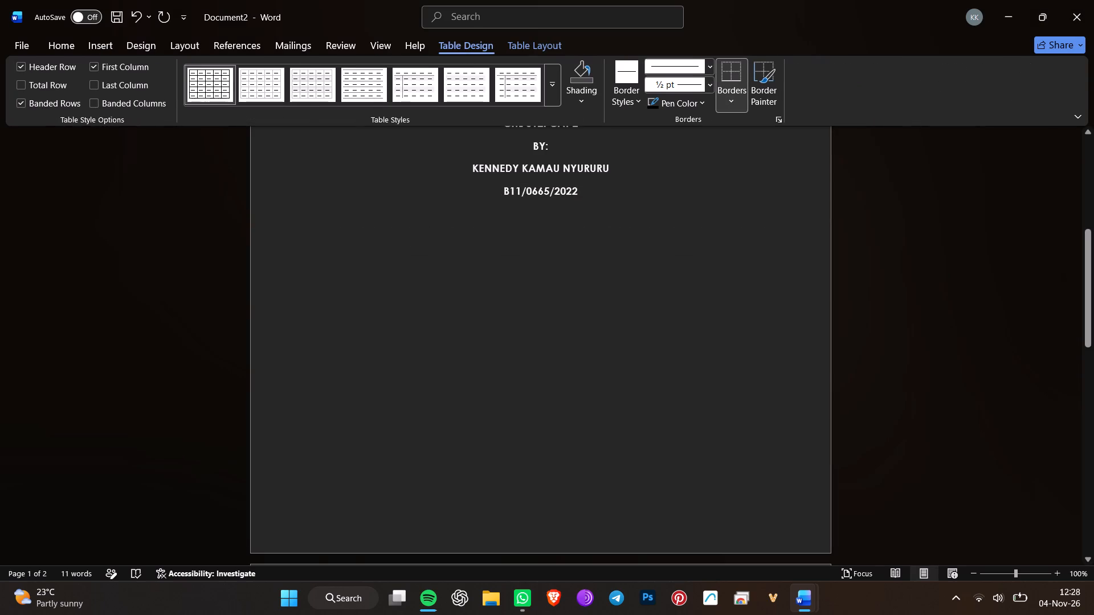
Insert a table with 4 columns and 10 rows below the registration number on the cover page.
click(103, 50)
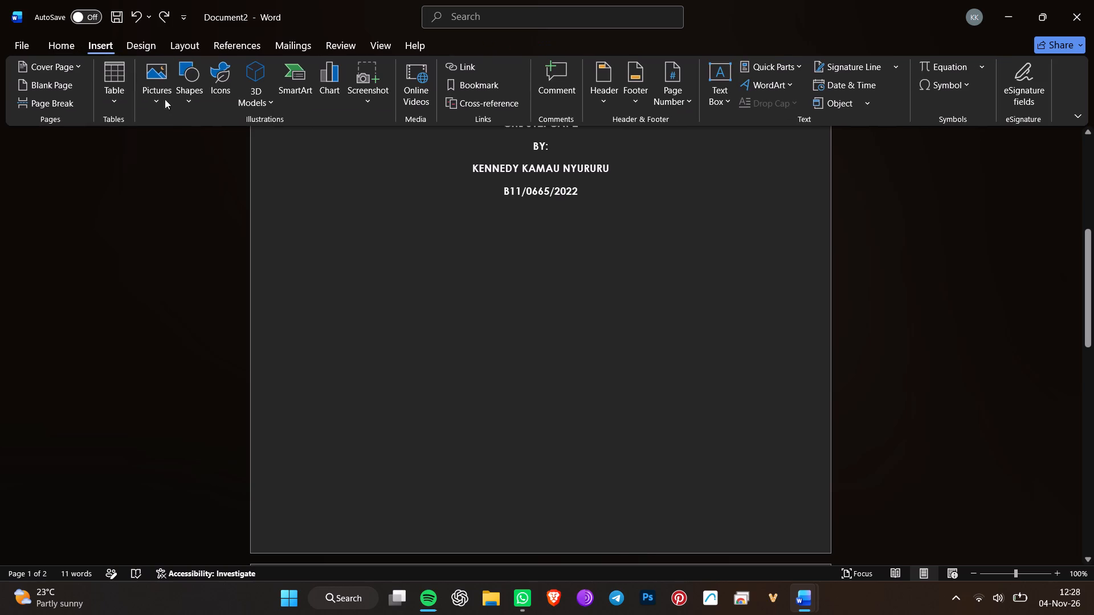
click(124, 106)
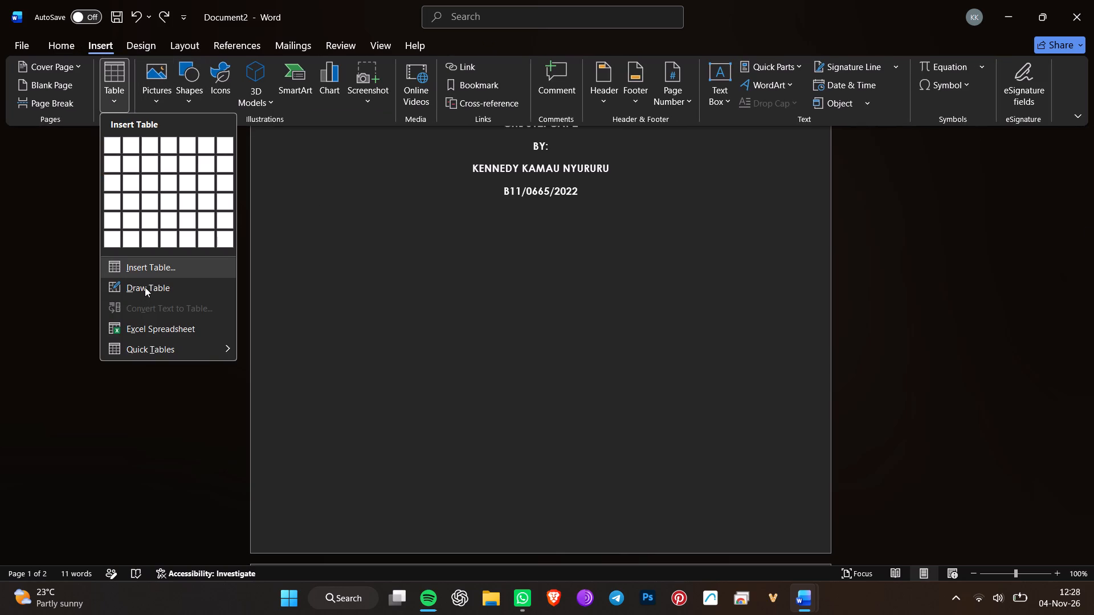
click(150, 269)
drag(583, 245, 504, 245)
text(20)
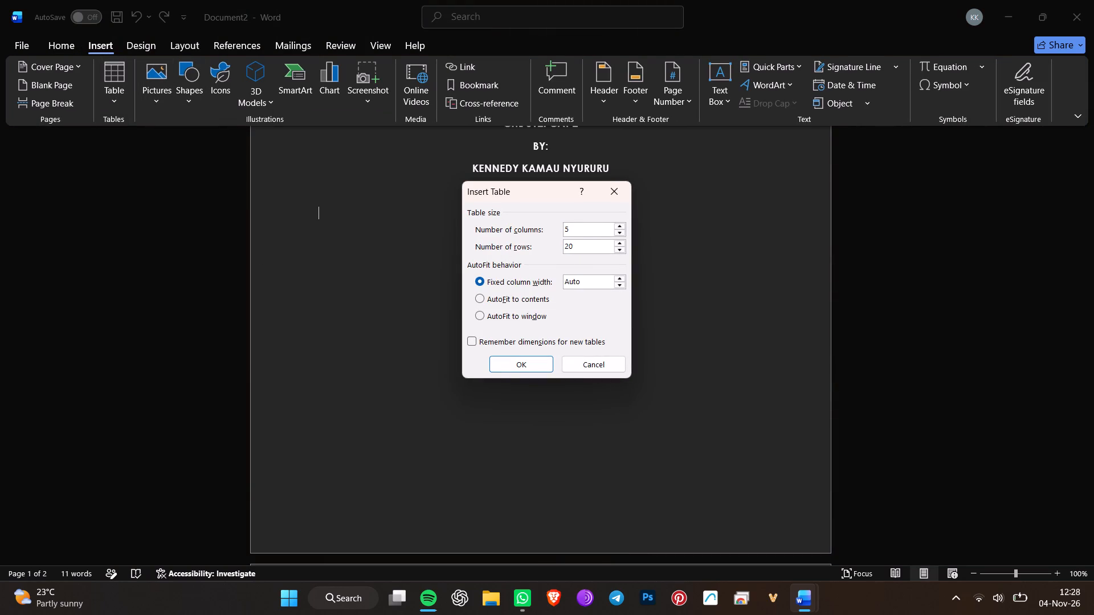
key(BackSpace)
key(BackSpace)
key(BackSpace)
text(10)
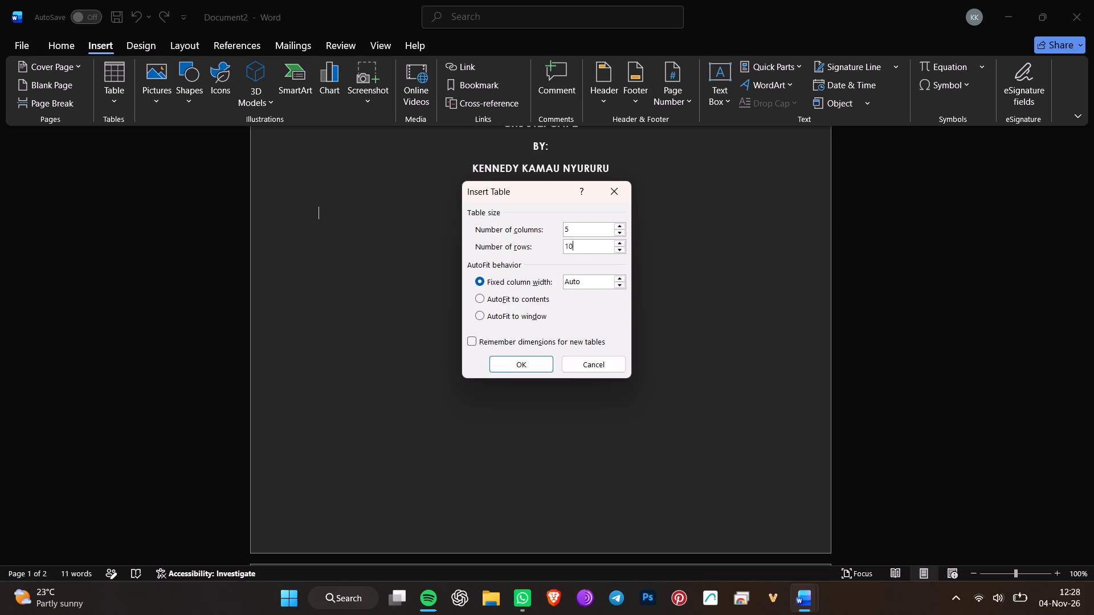
drag(577, 228, 448, 232)
key(4)
key(Return)
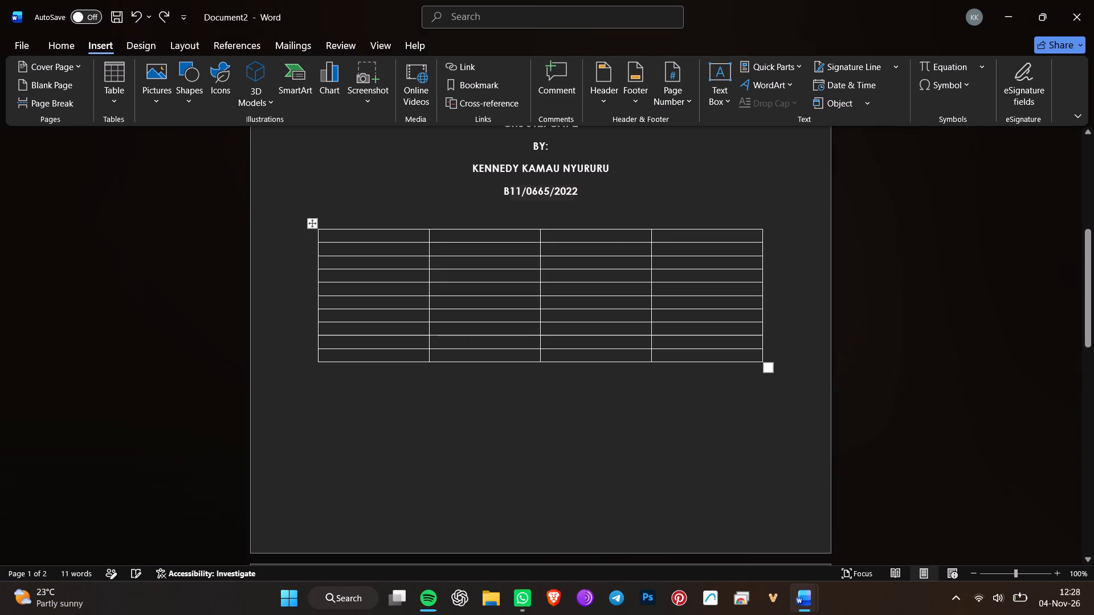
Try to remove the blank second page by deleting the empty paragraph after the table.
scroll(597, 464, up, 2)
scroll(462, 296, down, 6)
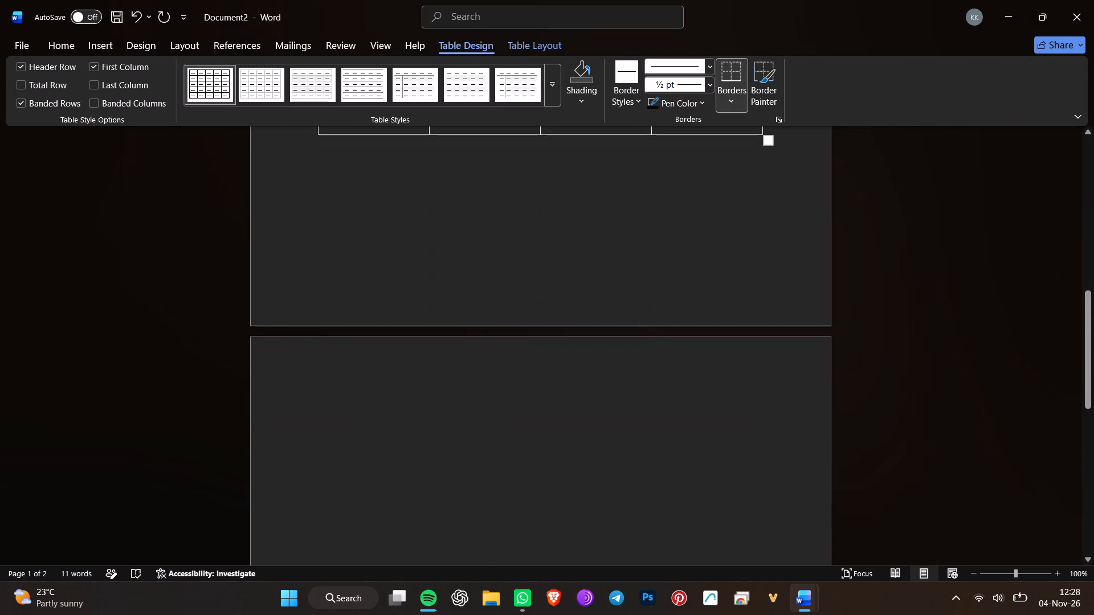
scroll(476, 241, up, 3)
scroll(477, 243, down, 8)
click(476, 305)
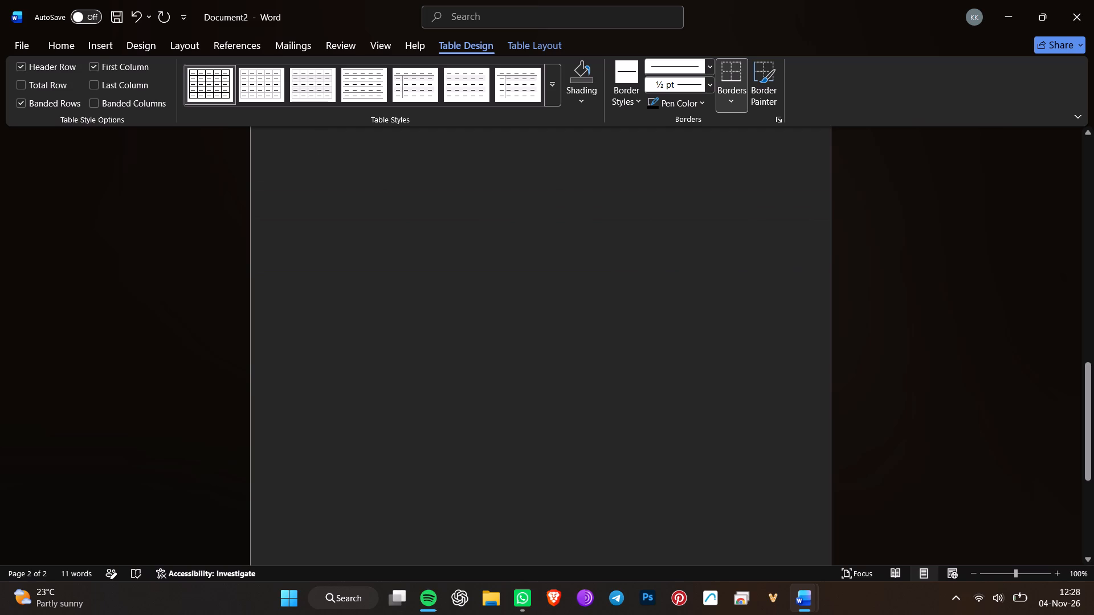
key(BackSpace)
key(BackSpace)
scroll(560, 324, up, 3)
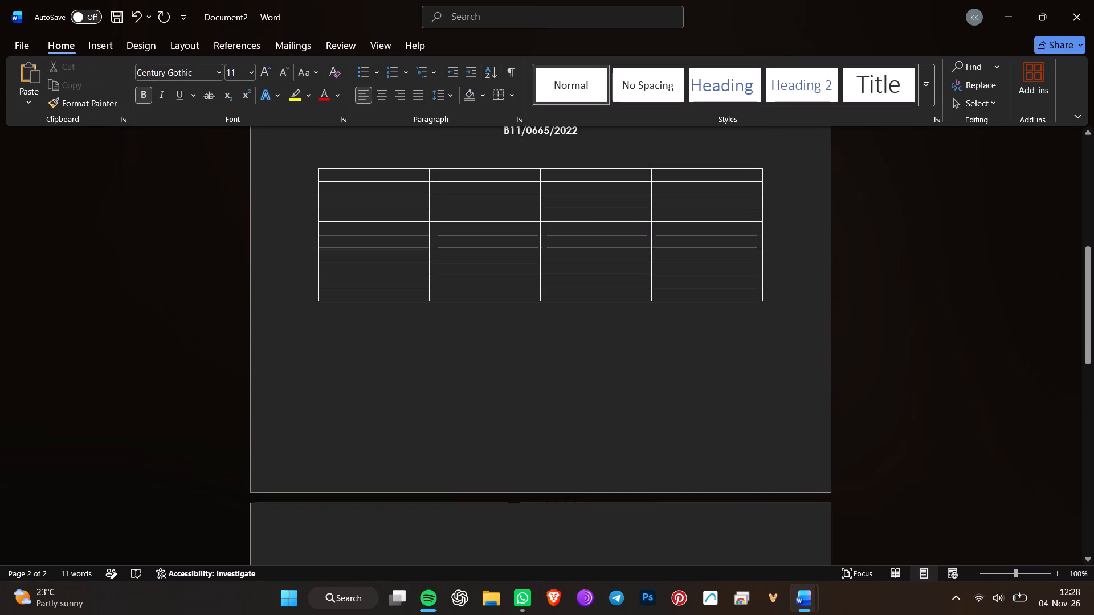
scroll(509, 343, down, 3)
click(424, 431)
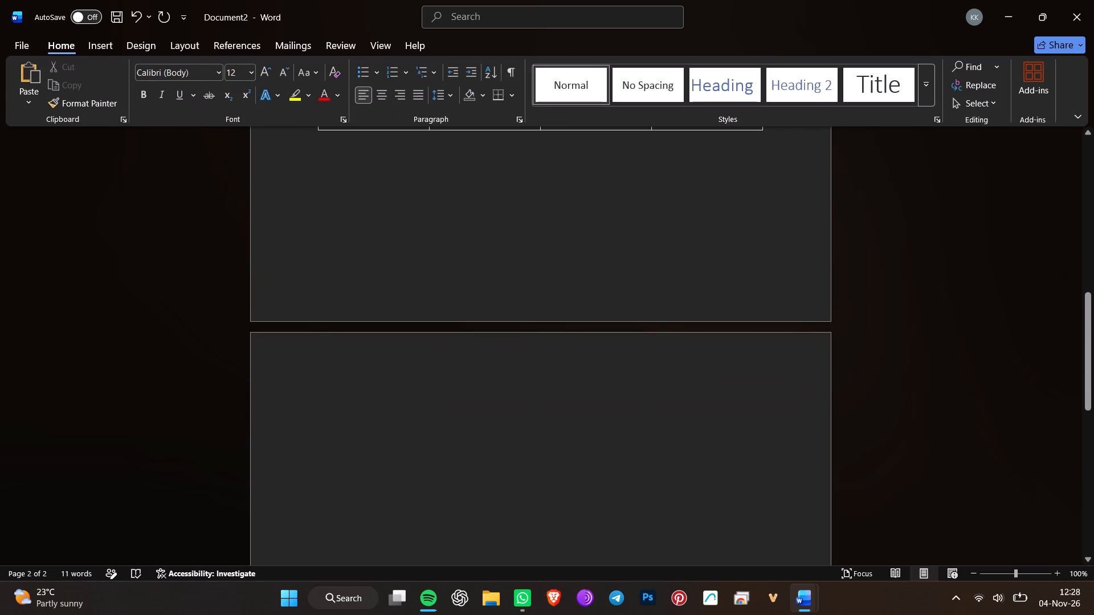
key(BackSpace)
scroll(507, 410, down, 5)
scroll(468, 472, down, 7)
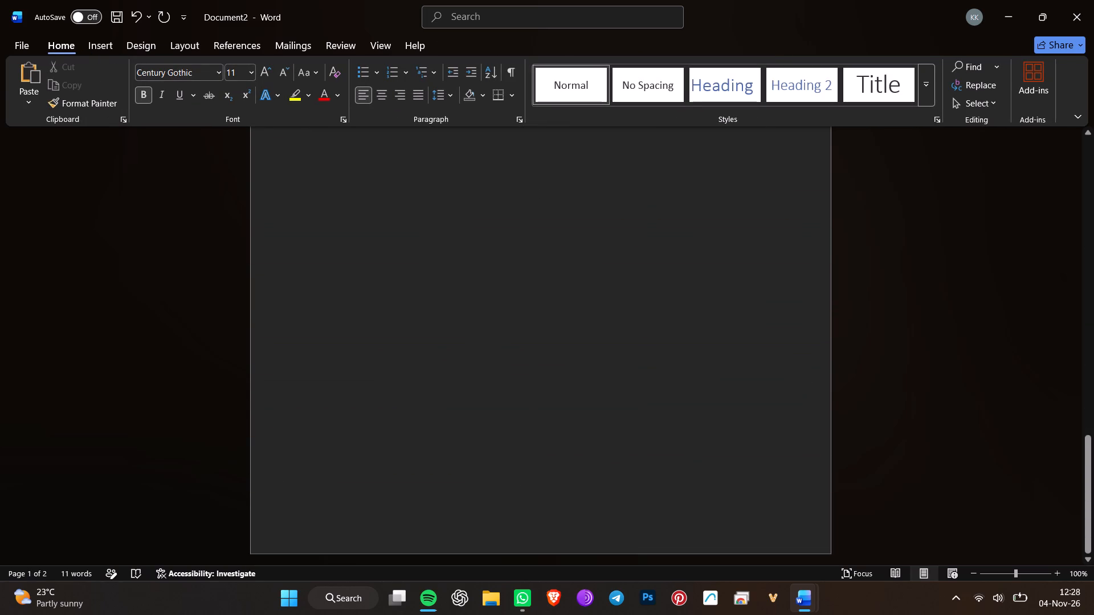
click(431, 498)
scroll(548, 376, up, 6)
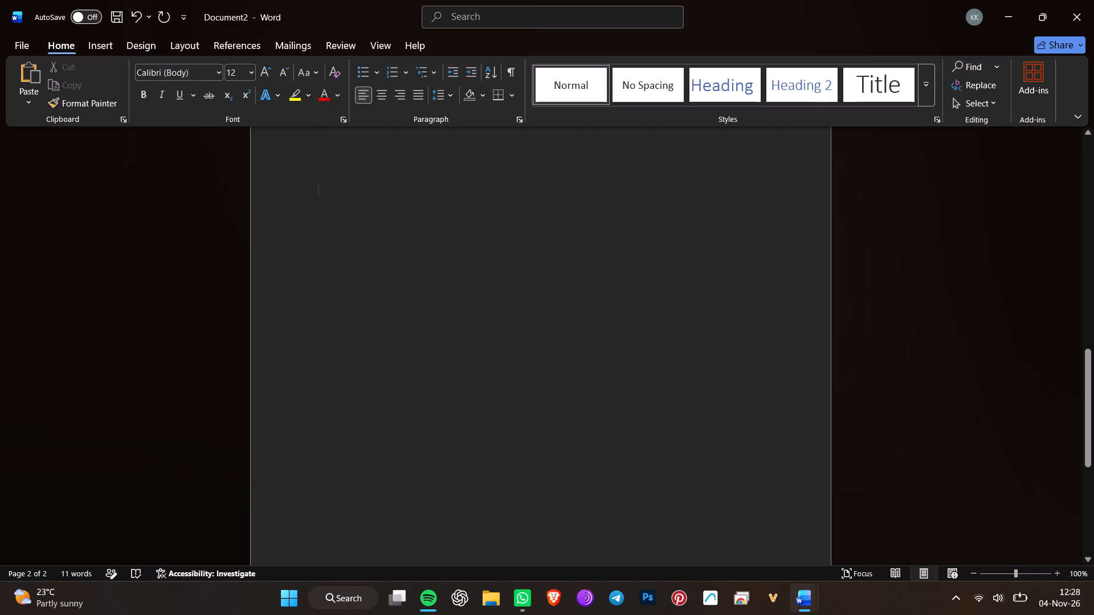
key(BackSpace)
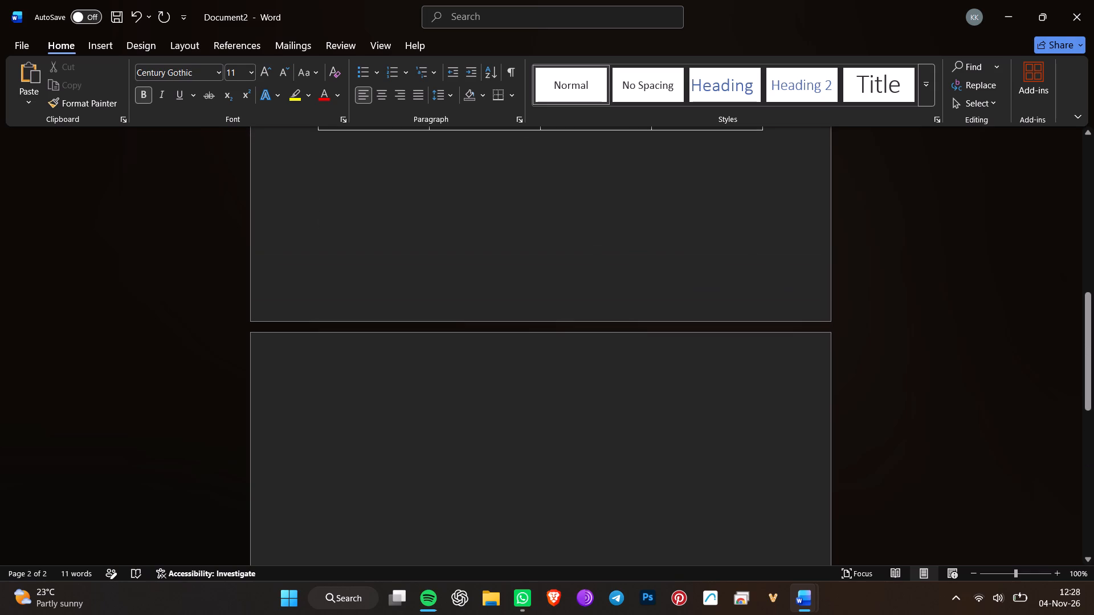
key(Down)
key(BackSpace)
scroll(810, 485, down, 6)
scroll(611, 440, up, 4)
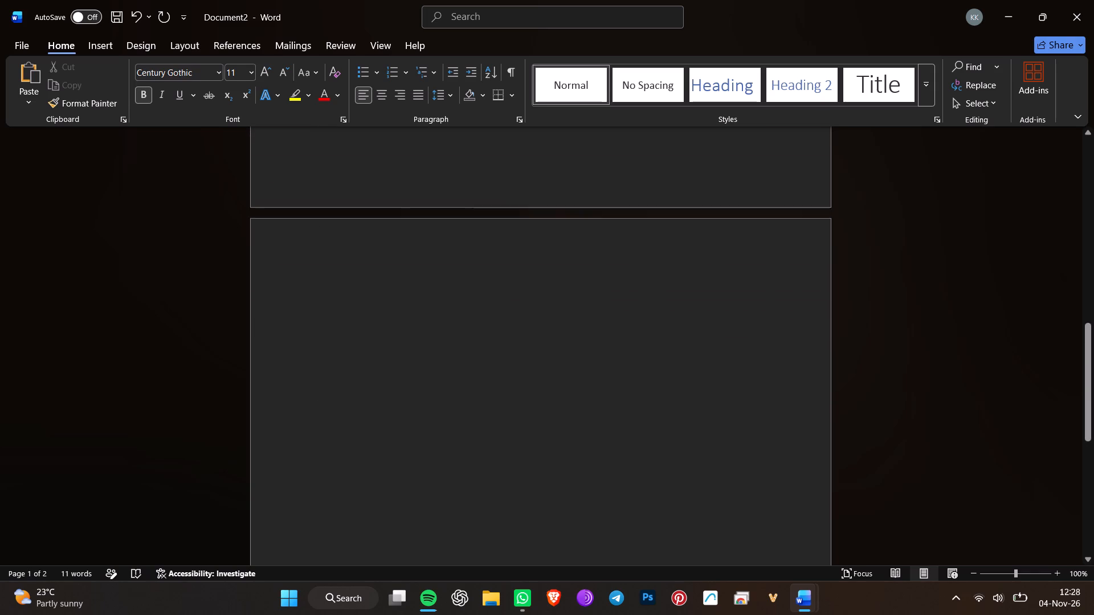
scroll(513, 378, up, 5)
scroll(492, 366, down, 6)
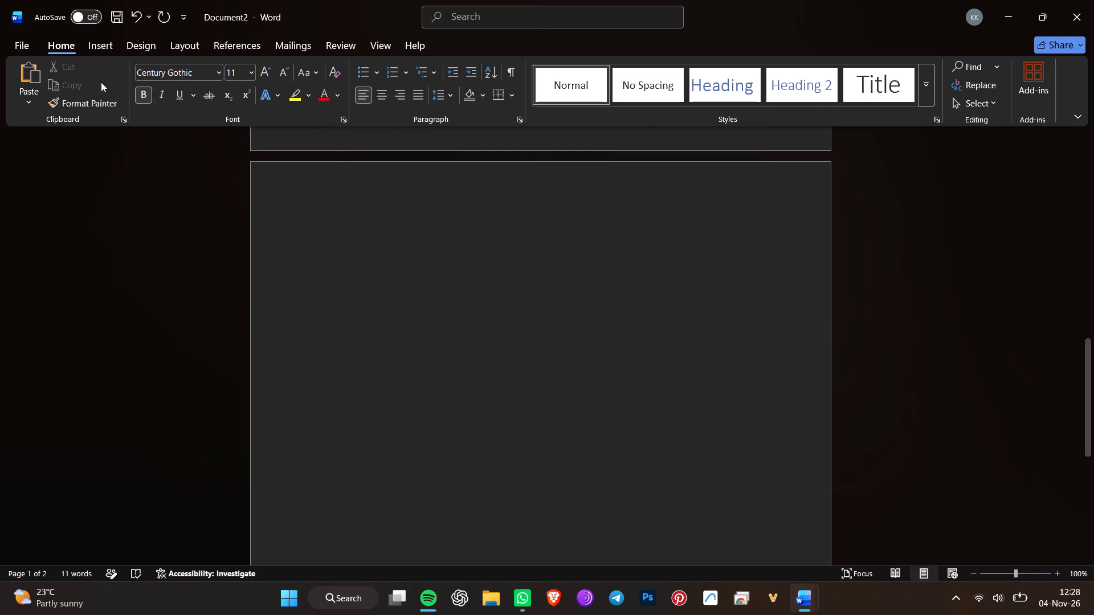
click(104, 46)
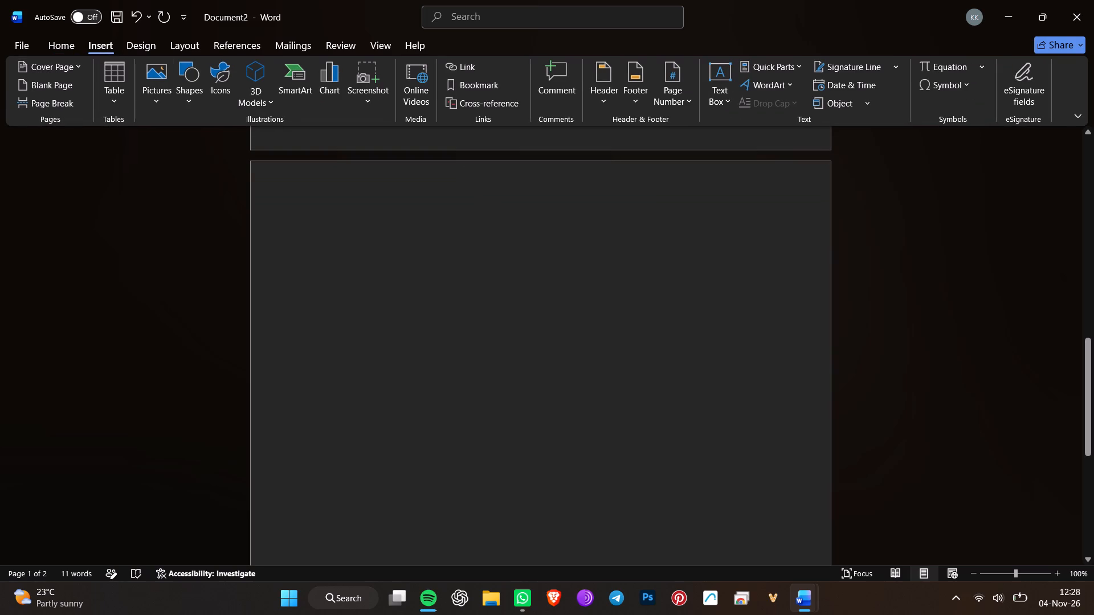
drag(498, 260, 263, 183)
Shrink the Kenyatta University crest slightly, keeping its proportions and upper-left corner in place.
scroll(430, 285, up, 4)
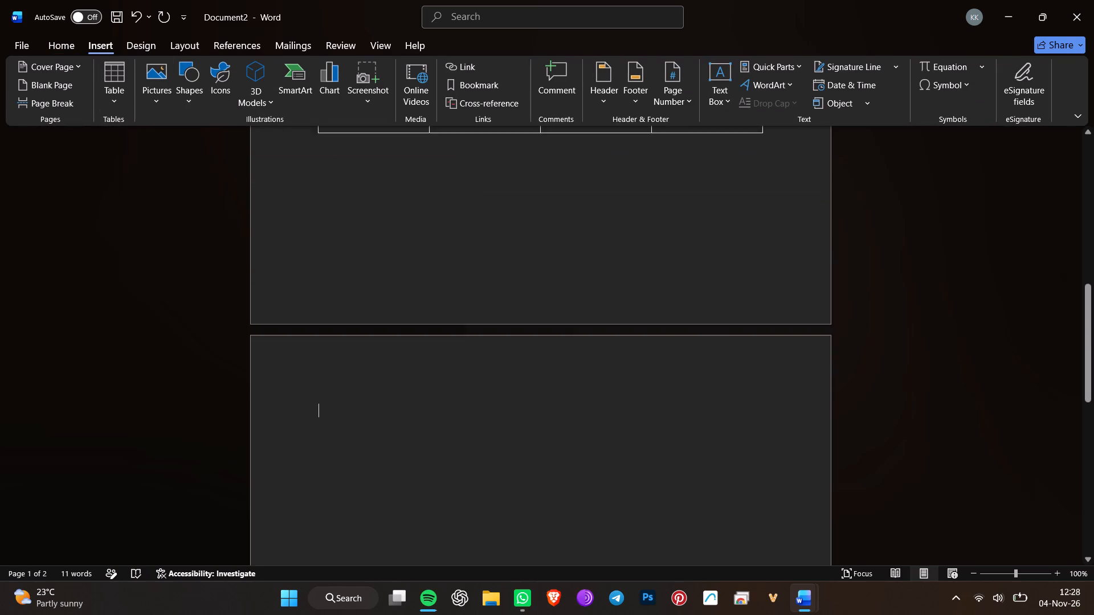
scroll(436, 287, up, 6)
scroll(485, 309, up, 5)
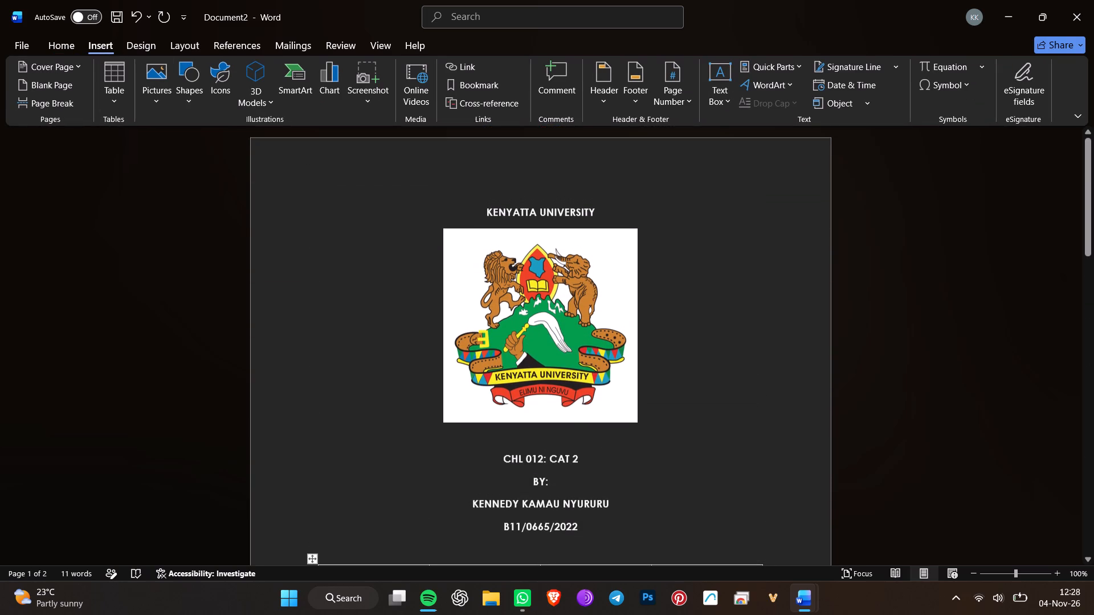
scroll(538, 331, up, 2)
scroll(661, 287, down, 2)
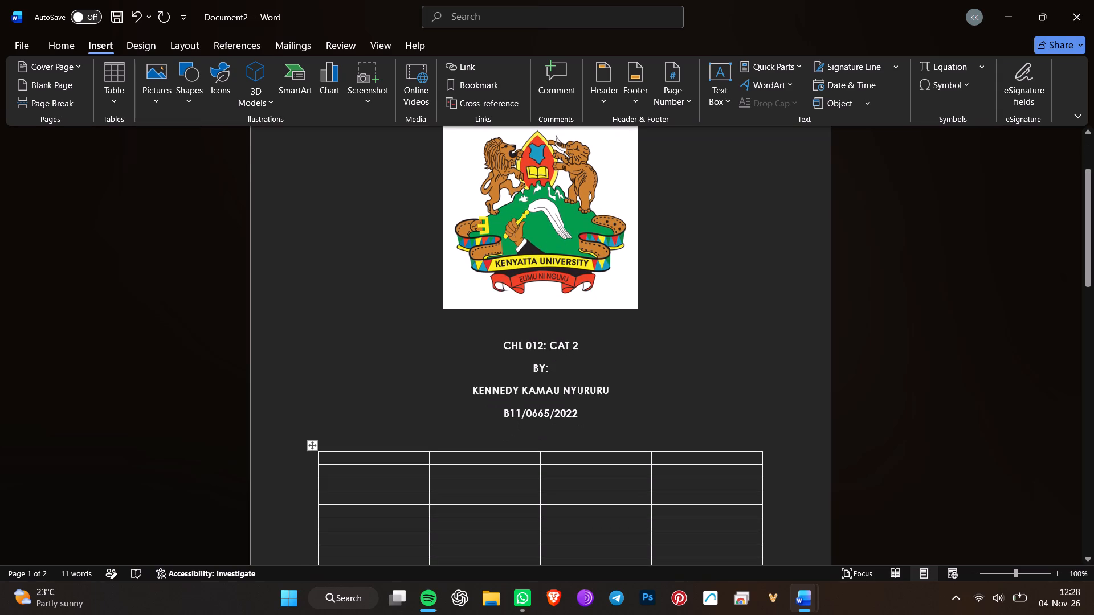
click(583, 245)
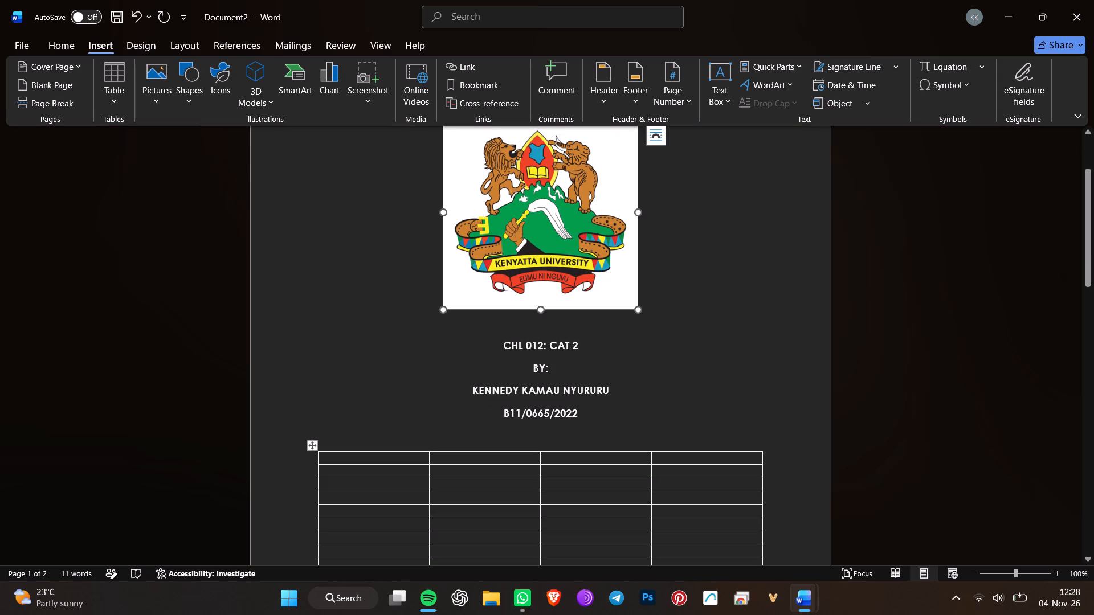
drag(638, 311, 609, 243)
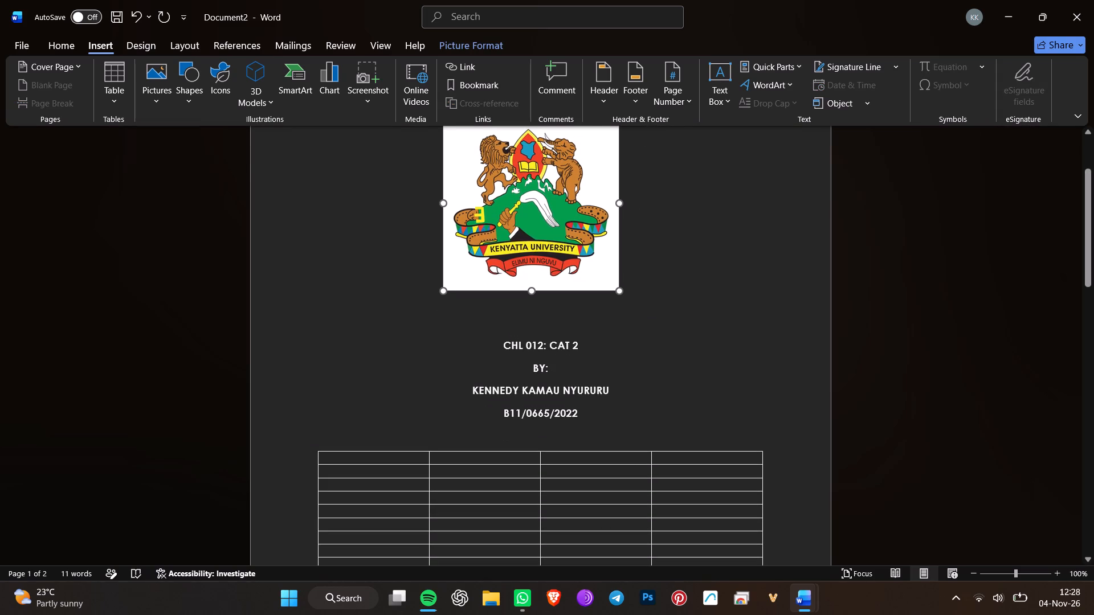
drag(609, 243, 605, 239)
Move the resized crest horizontally so it is centred under the KENYATTA UNIVERSITY heading.
scroll(608, 256, up, 3)
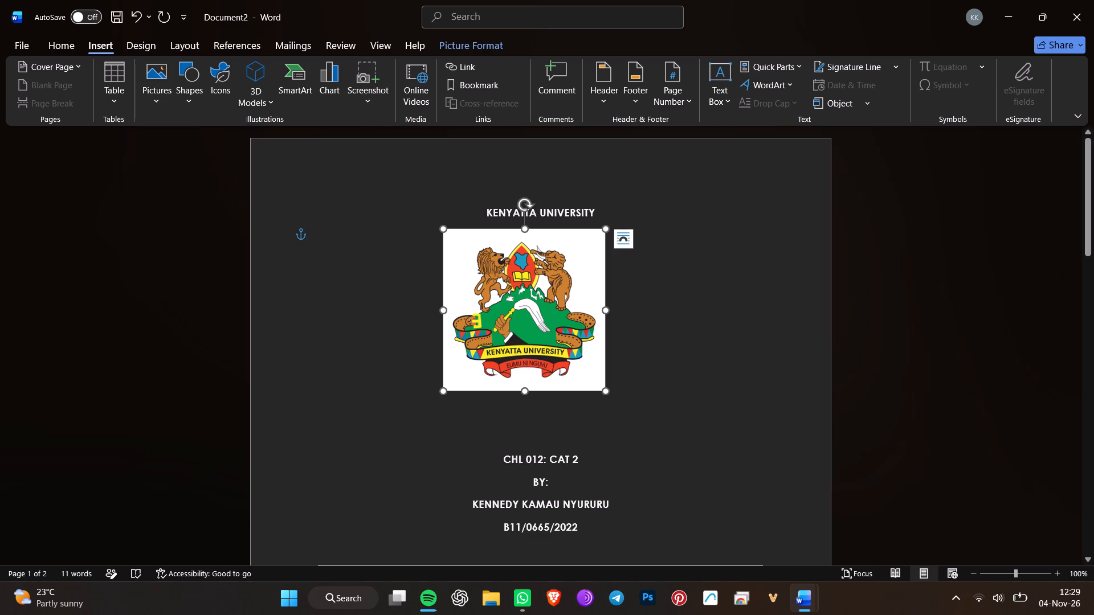
click(66, 44)
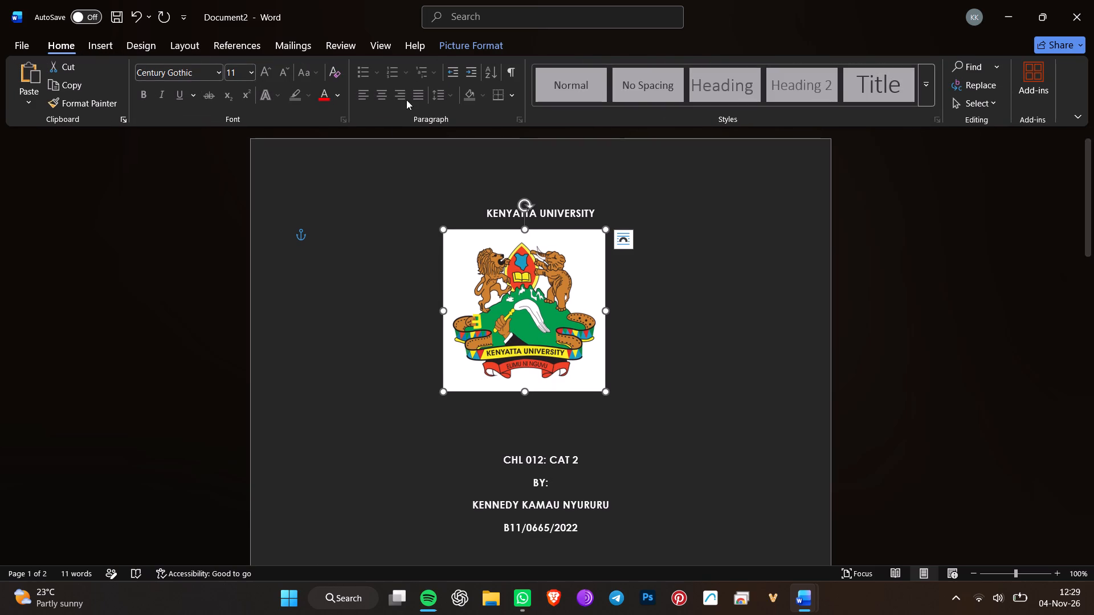
drag(552, 298, 563, 298)
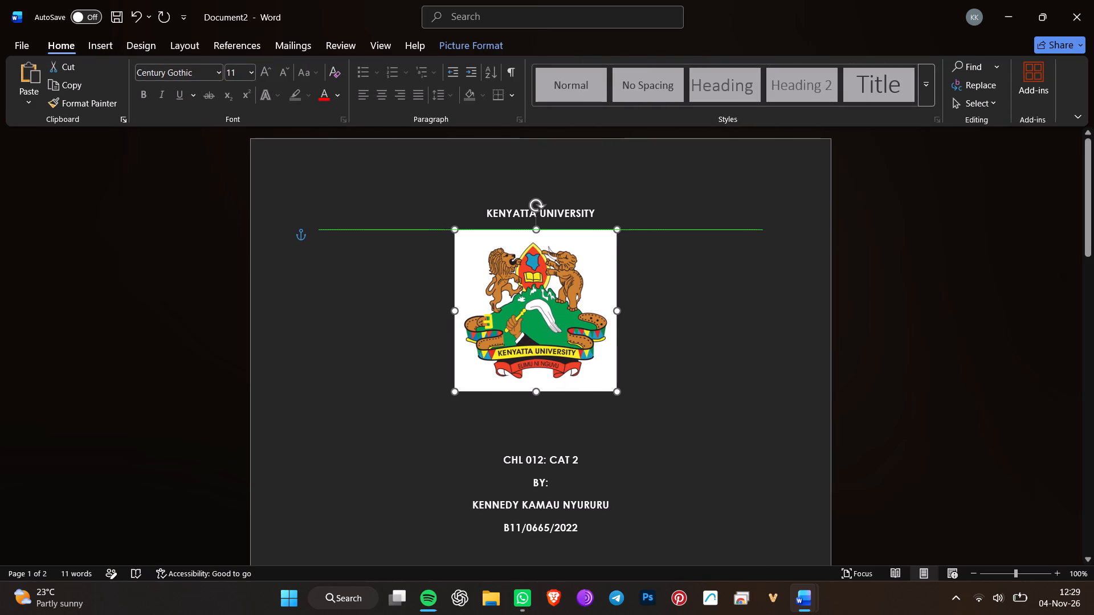
drag(563, 298, 572, 298)
Delete two blank lines between the crest and the CHL 012: CAT 2 line.
click(545, 441)
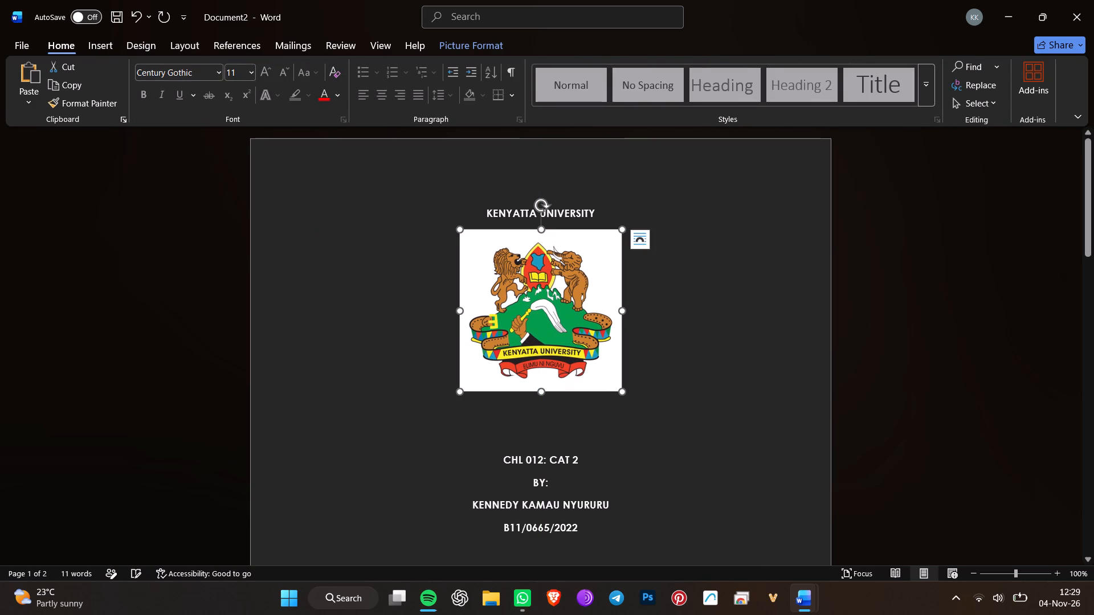
key(BackSpace)
key(BackSpace)
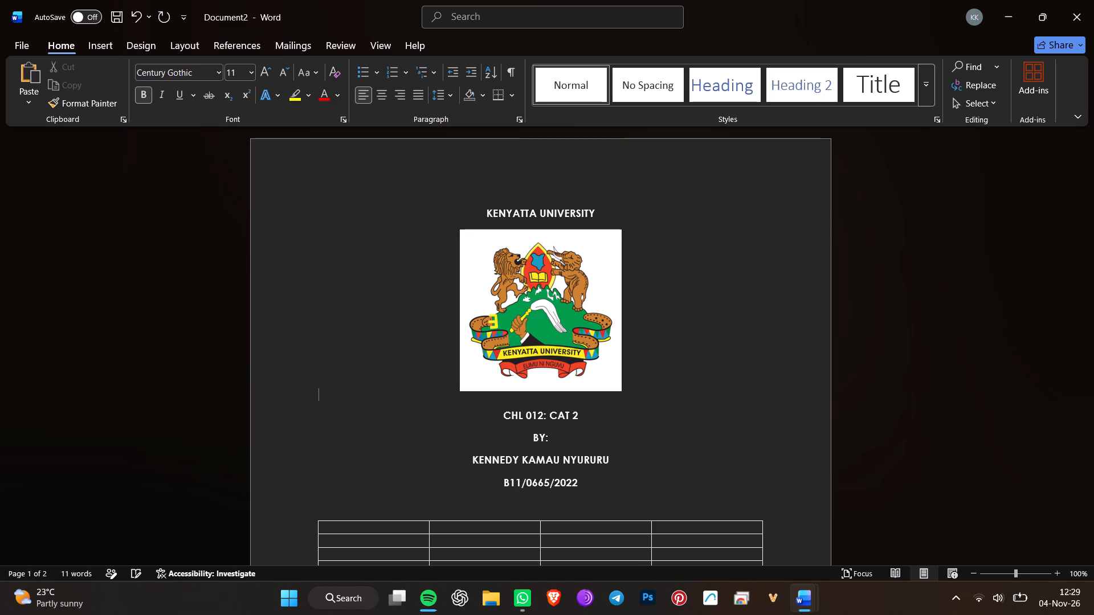
Fill the table's header row with Question, Answer, Question and Answer across the four columns.
scroll(386, 194, down, 1)
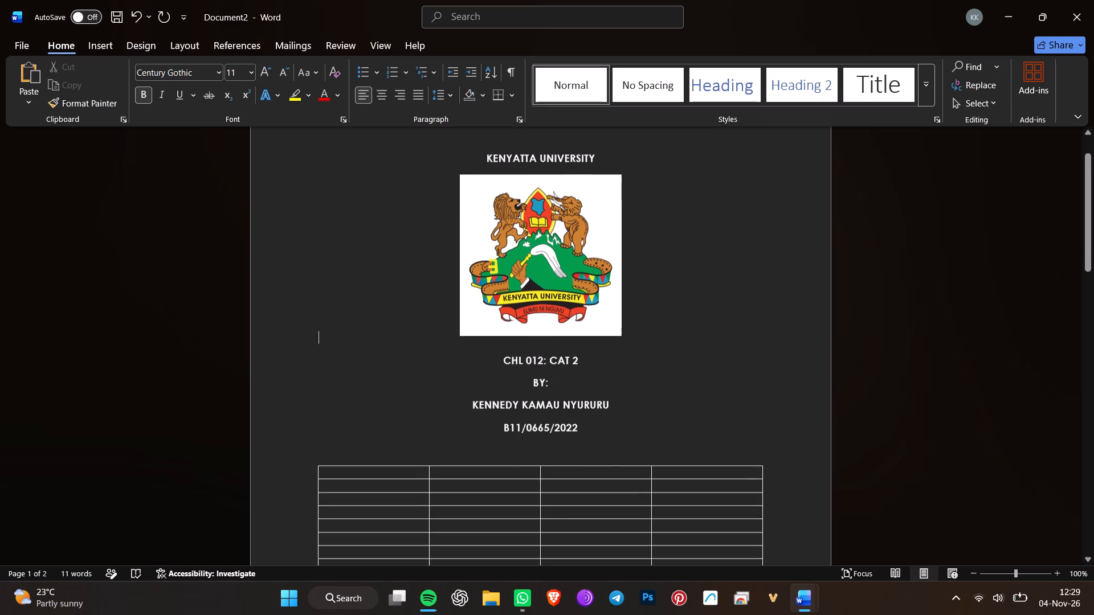
scroll(402, 239, down, 1)
scroll(450, 239, down, 3)
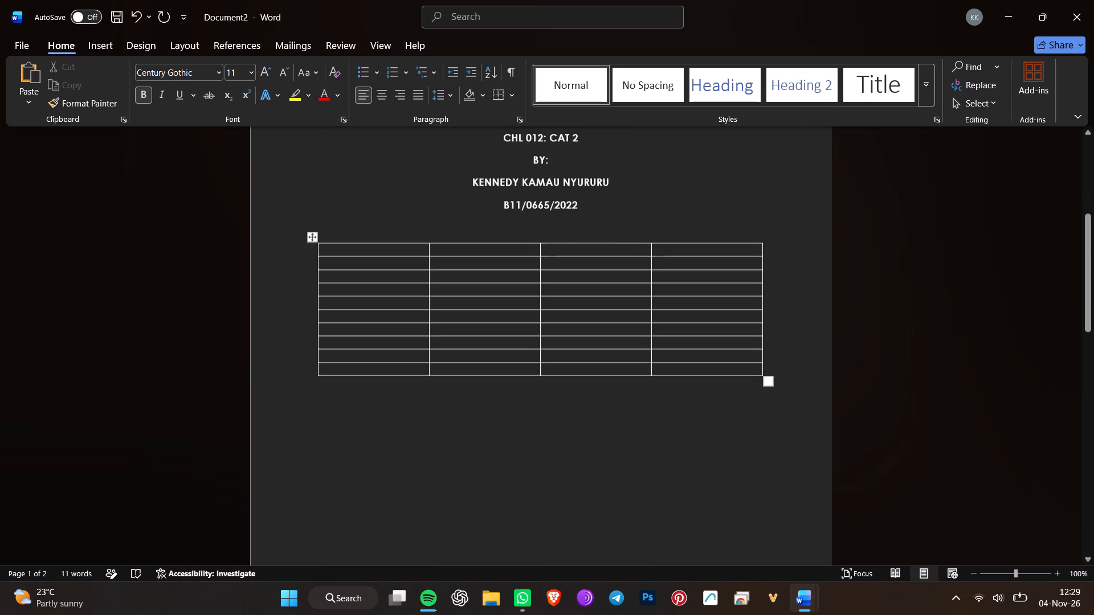
scroll(606, 297, down, 2)
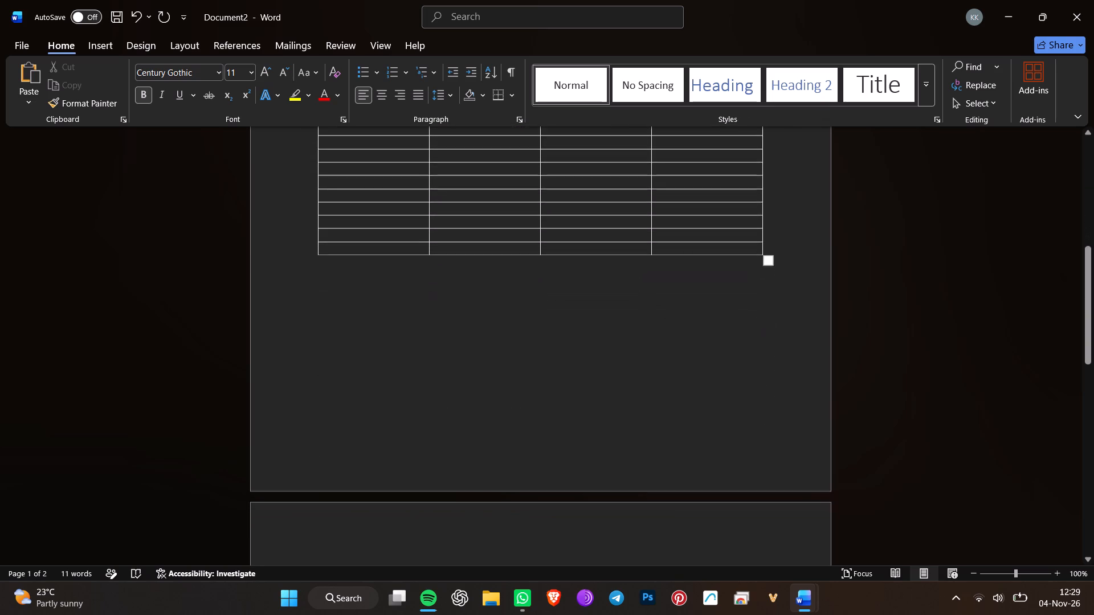
scroll(464, 213, up, 2)
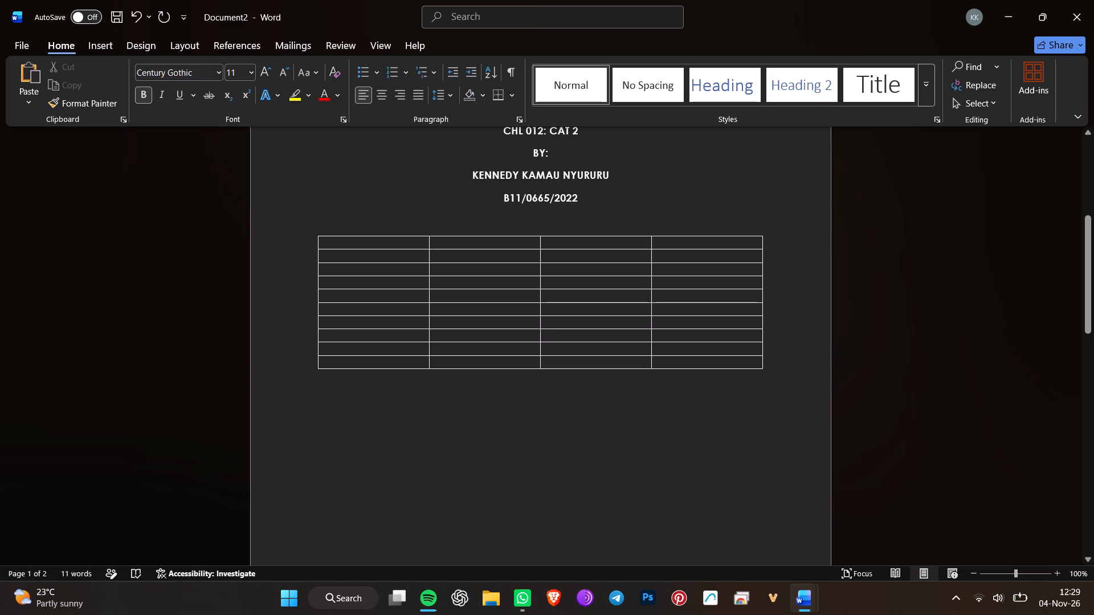
click(397, 241)
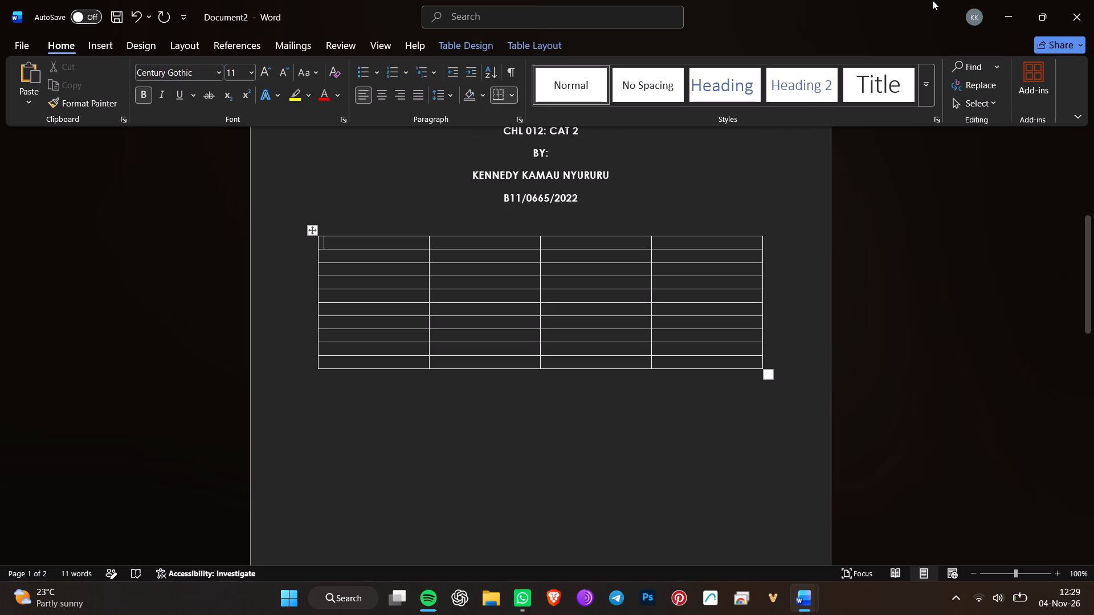
text(Ques)
text(tion)
key(Right)
key(Right)
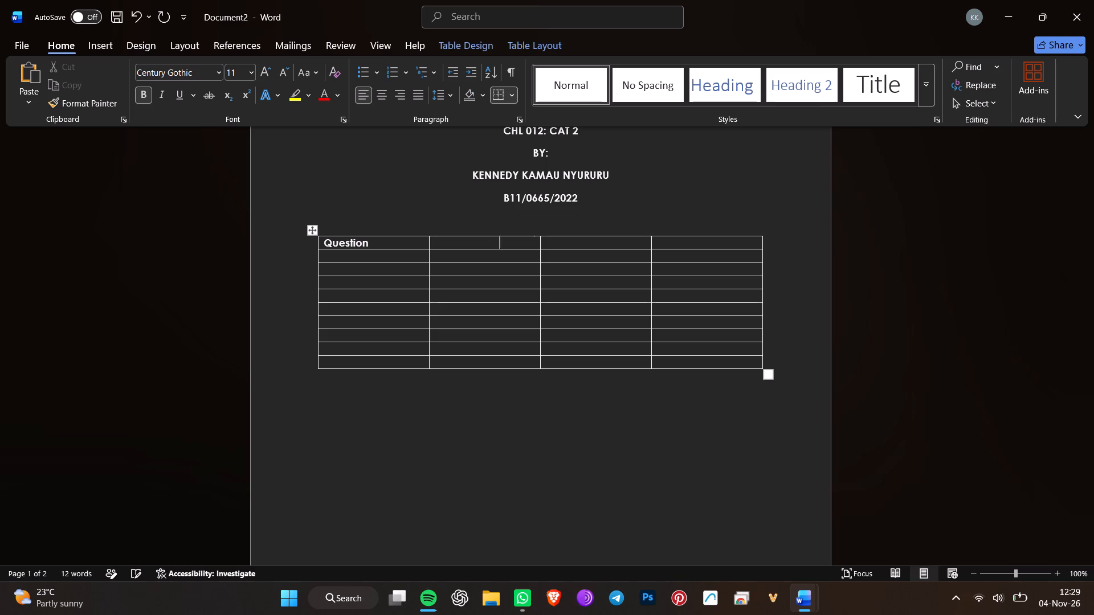
key(Left)
text(Answer)
click(616, 245)
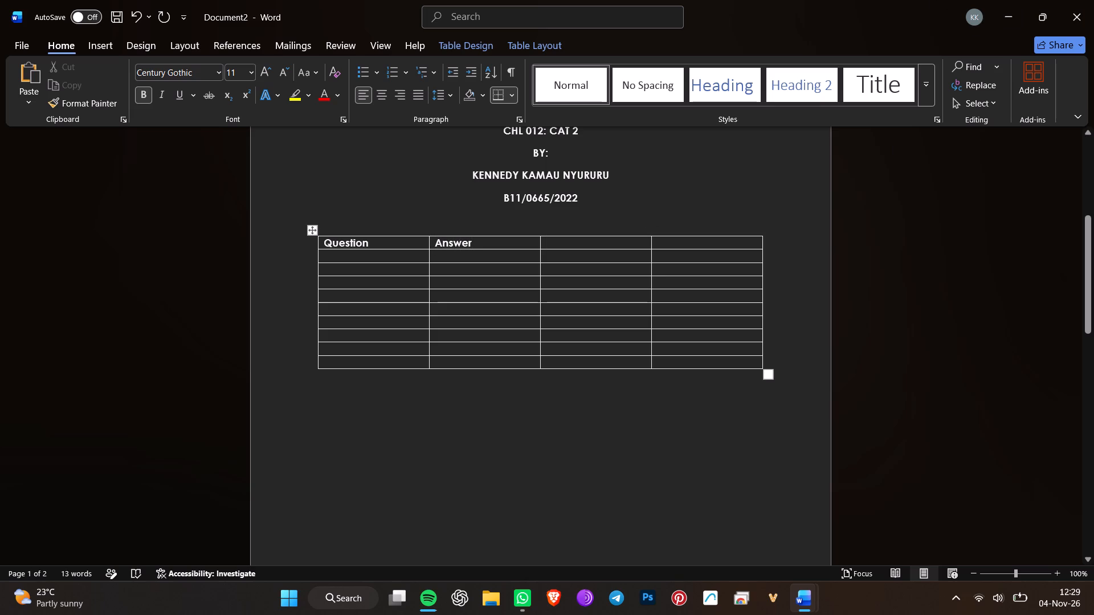
text(Question)
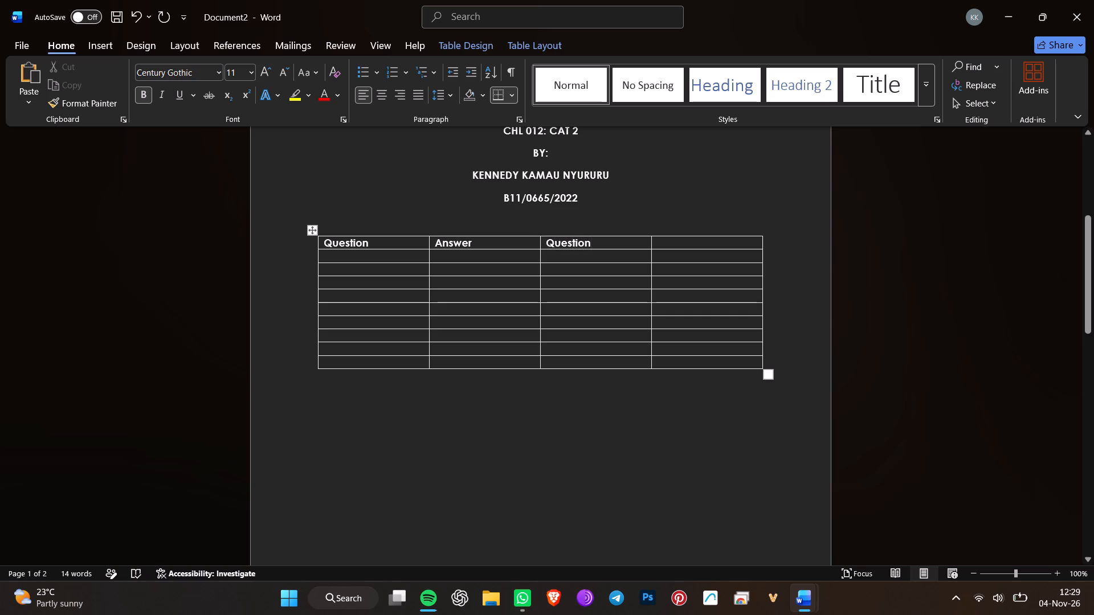
click(670, 239)
text(Answer)
Narrow the table's first Question column until it just fits its header text, widening the adjacent Answer column.
drag(429, 260, 391, 263)
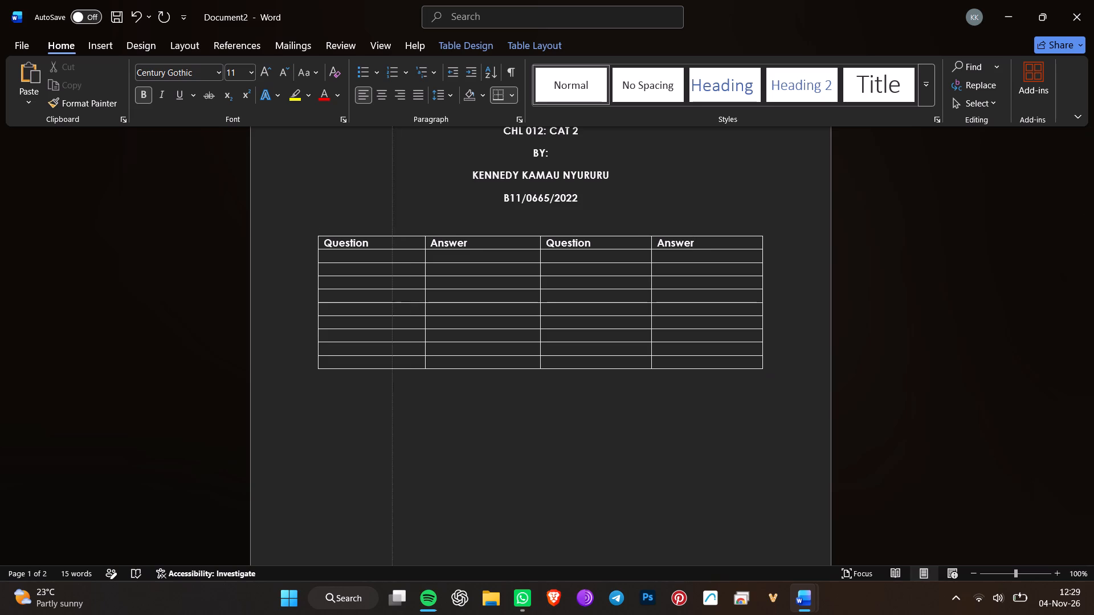
drag(391, 263, 372, 265)
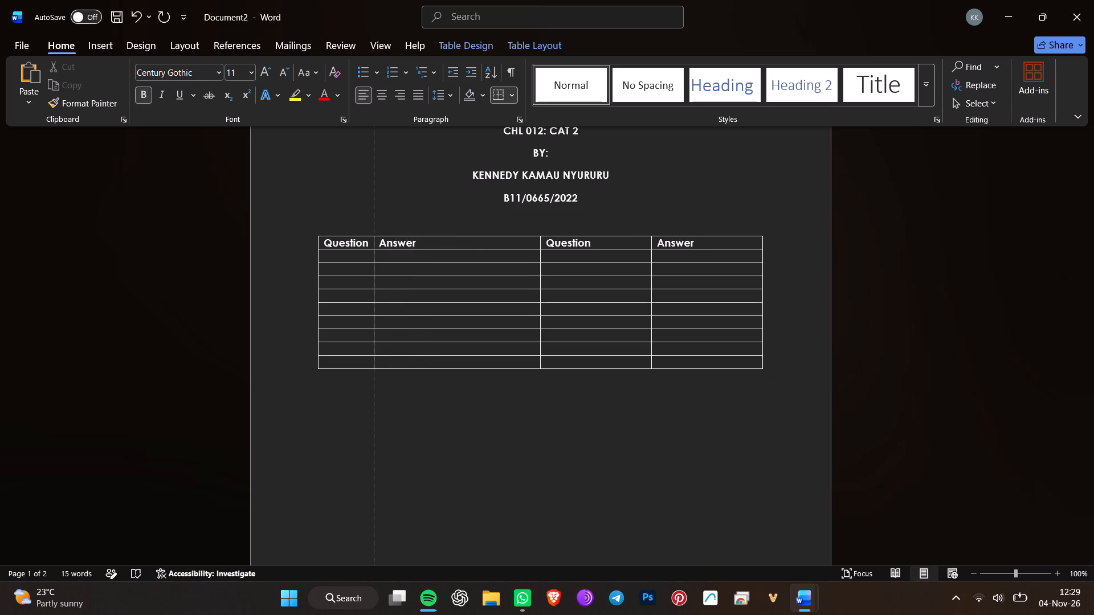
drag(372, 265, 355, 269)
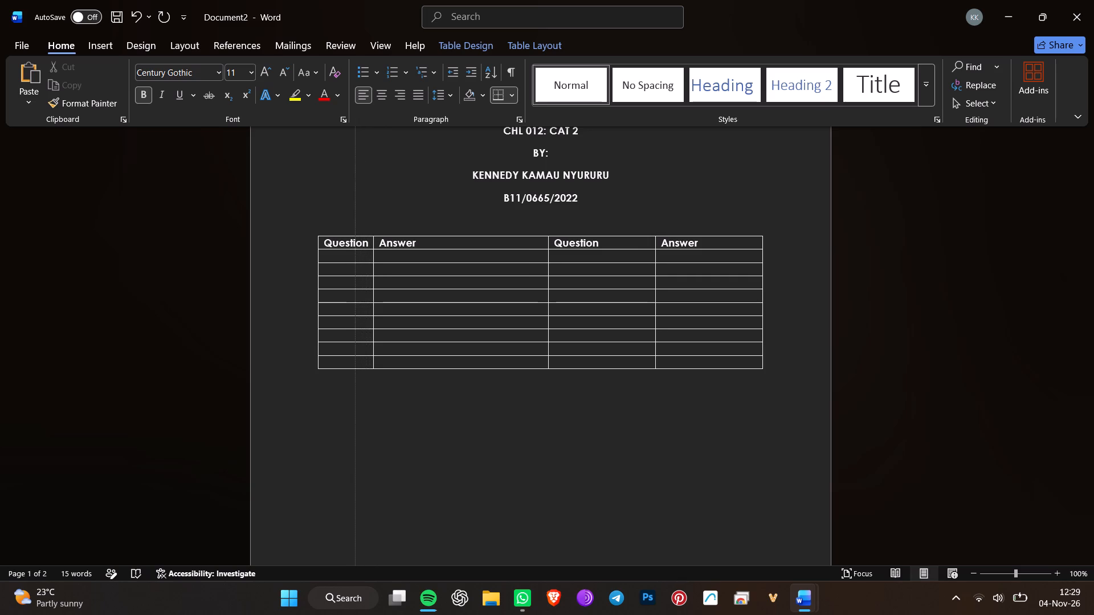
drag(355, 269, 372, 267)
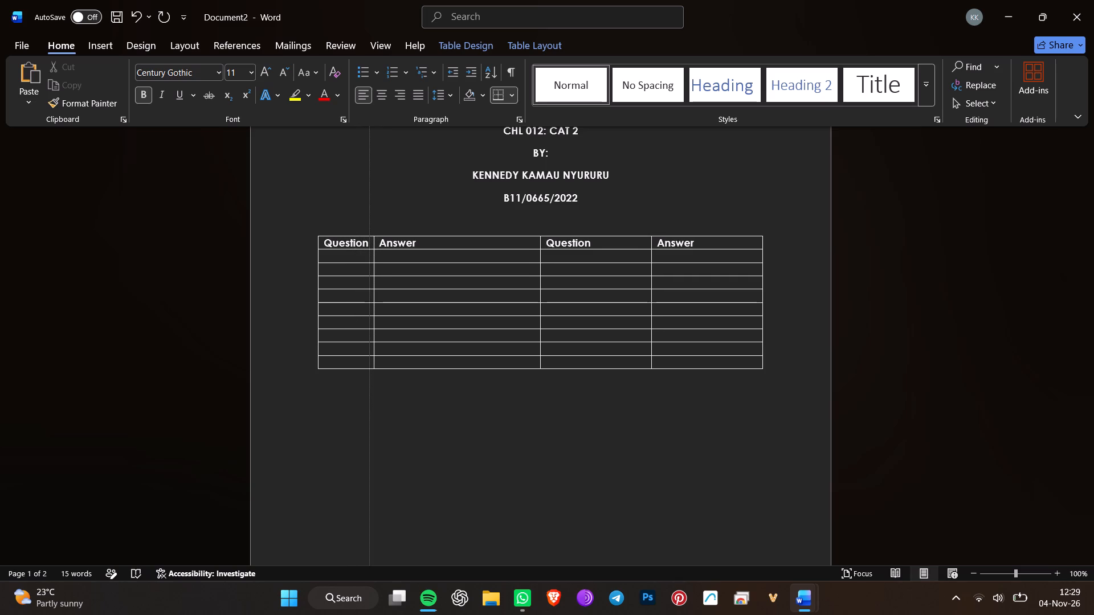
drag(372, 267, 373, 267)
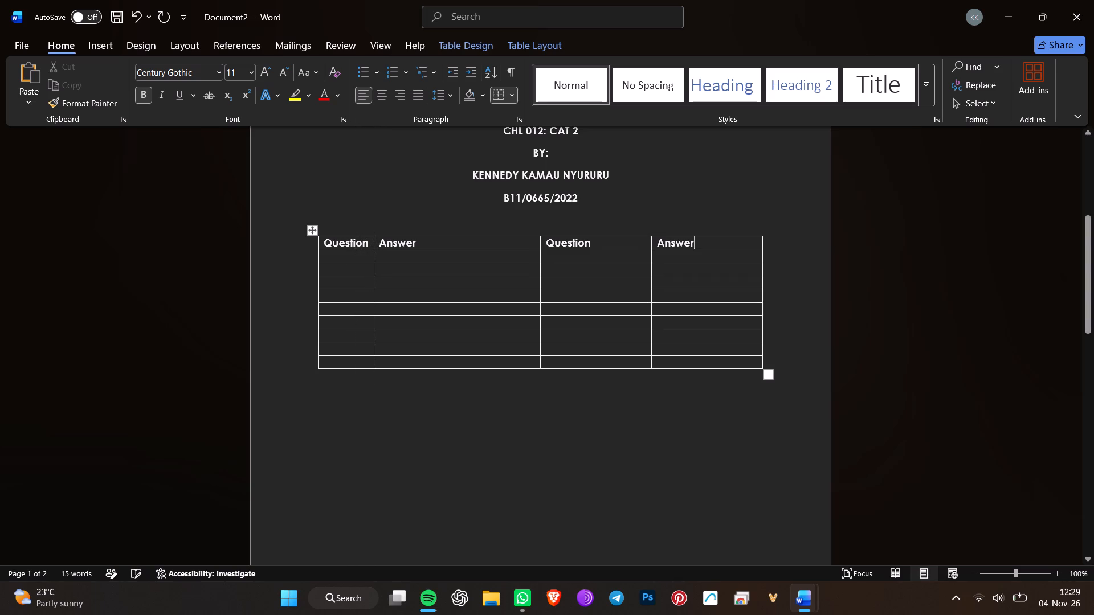
Narrow the table's second Question column to just fit its header text, widening the last Answer column.
drag(650, 297, 628, 300)
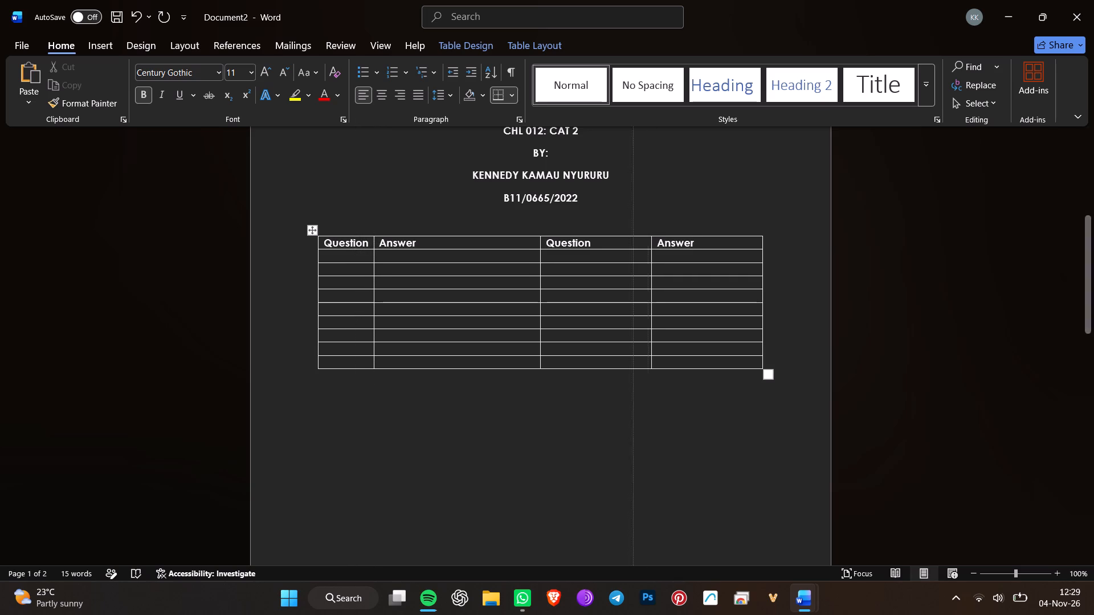
drag(628, 300, 581, 298)
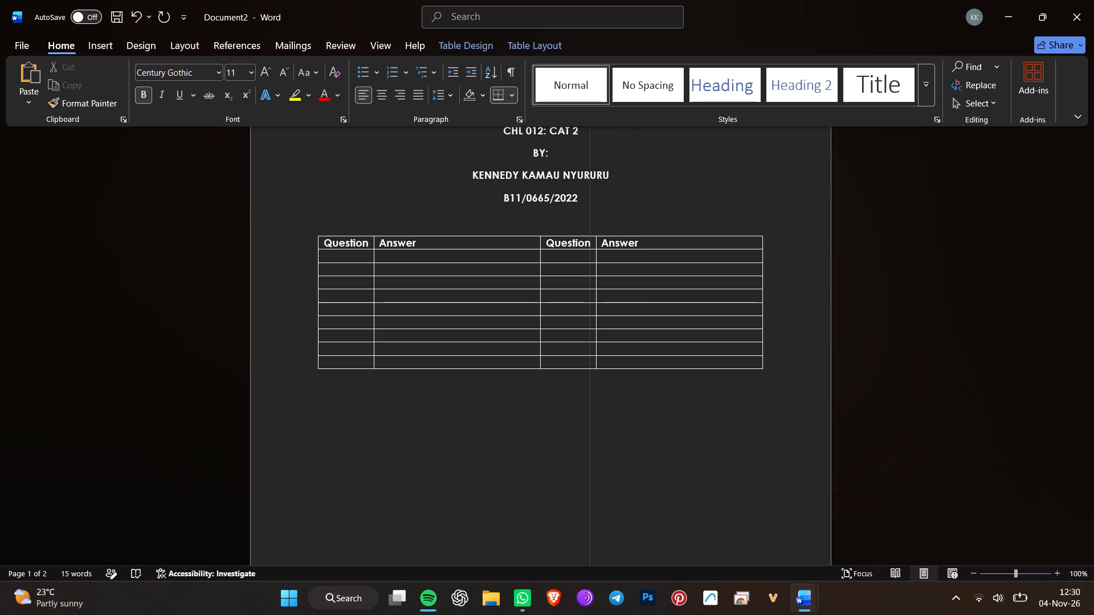
drag(581, 298, 570, 298)
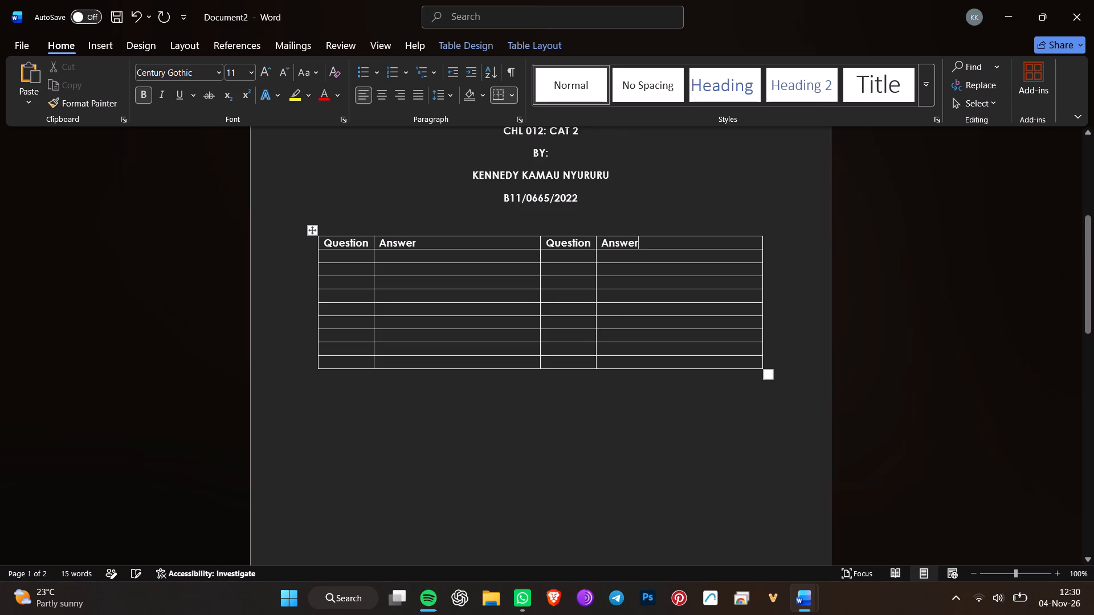
click(569, 434)
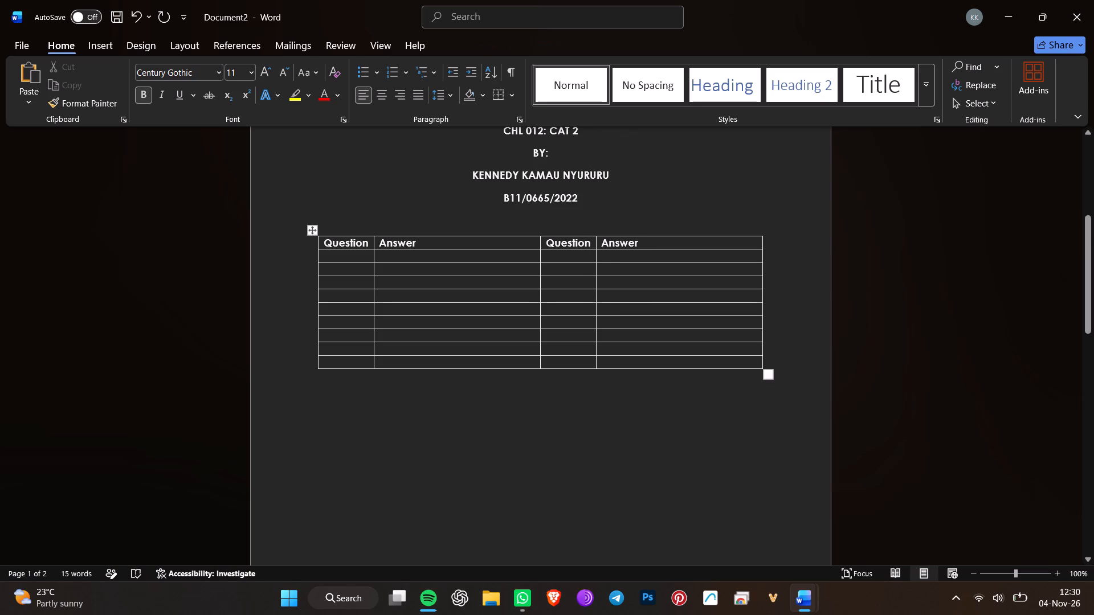
Number the first five cells under the first Question header 21 to 25, one number per row.
scroll(332, 255, down, 2)
scroll(609, 249, up, 11)
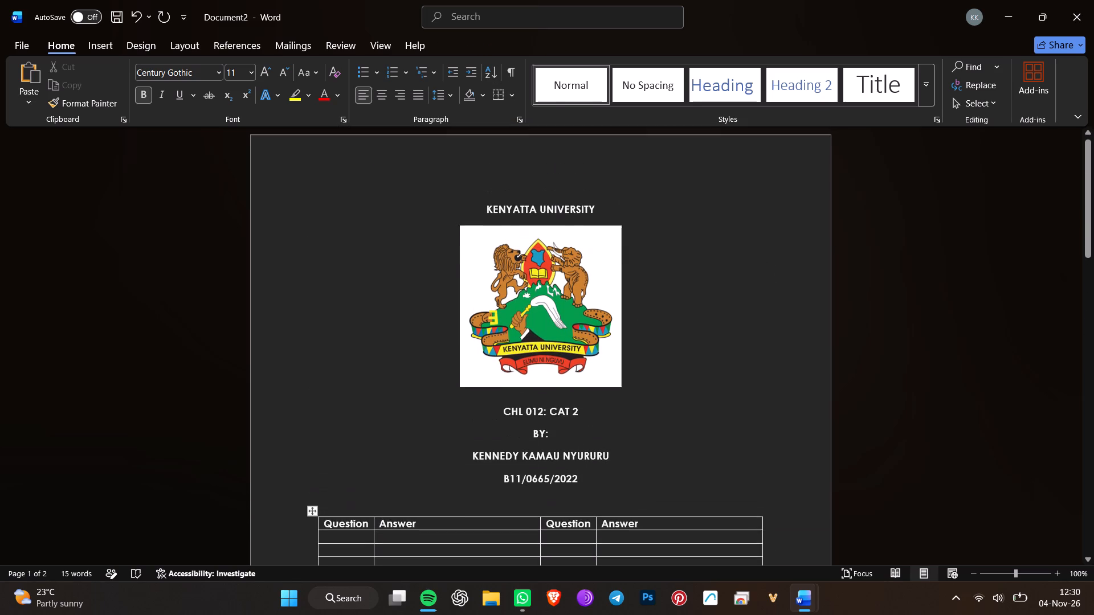
scroll(527, 222, down, 2)
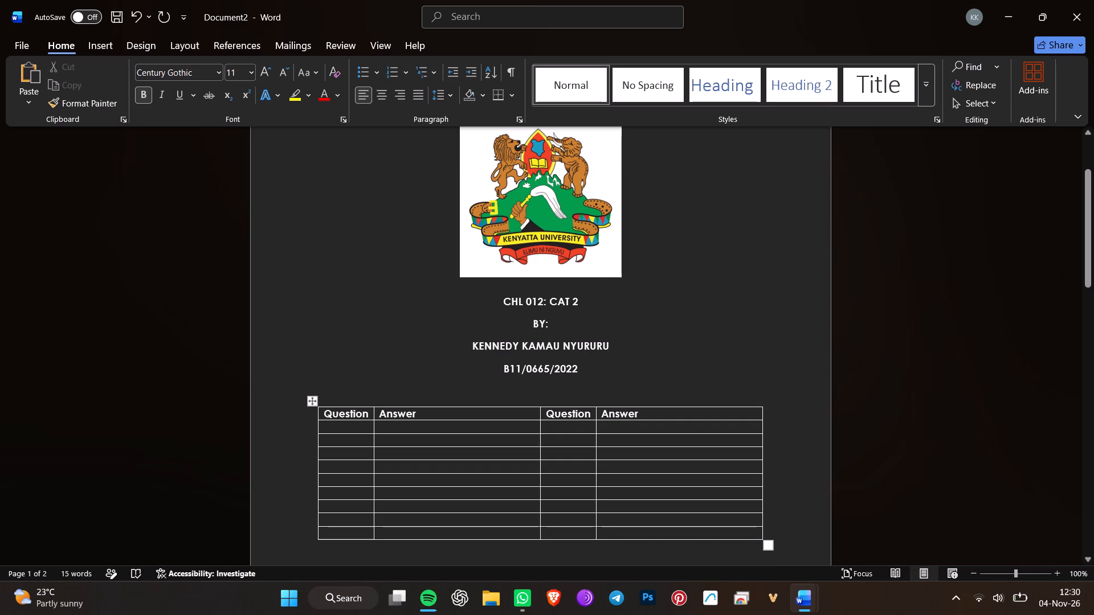
click(362, 429)
text(21)
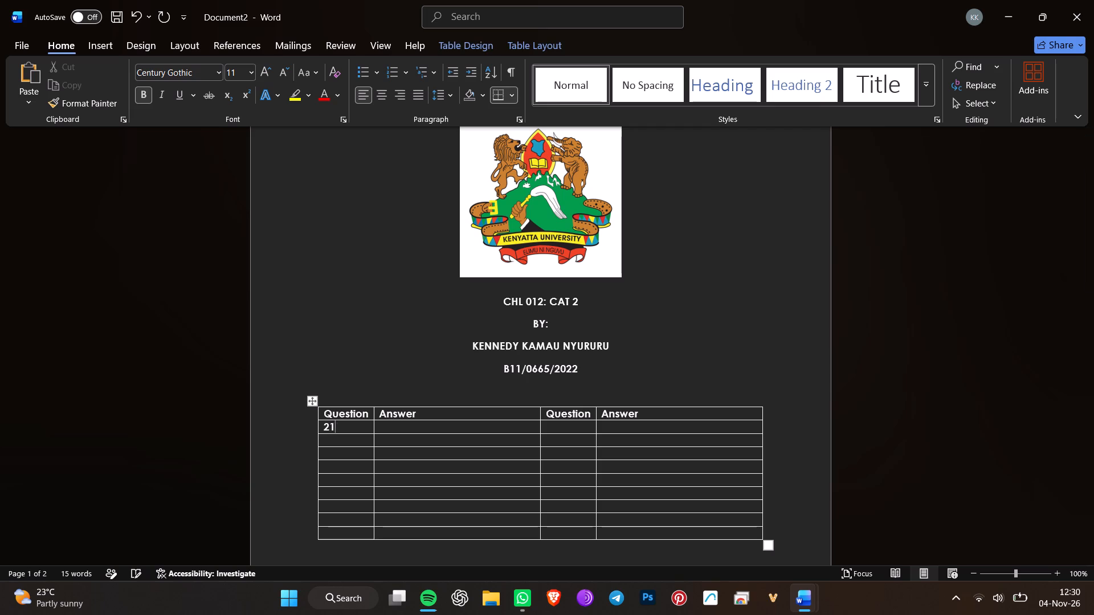
key(space)
key(BackSpace)
key(Down)
text(22)
key(Down)
text(23)
key(Down)
text(24)
key(Down)
text(25)
Continue numbering the first Question column with 26 to 29, down to the table's last row.
key(Down)
text(26)
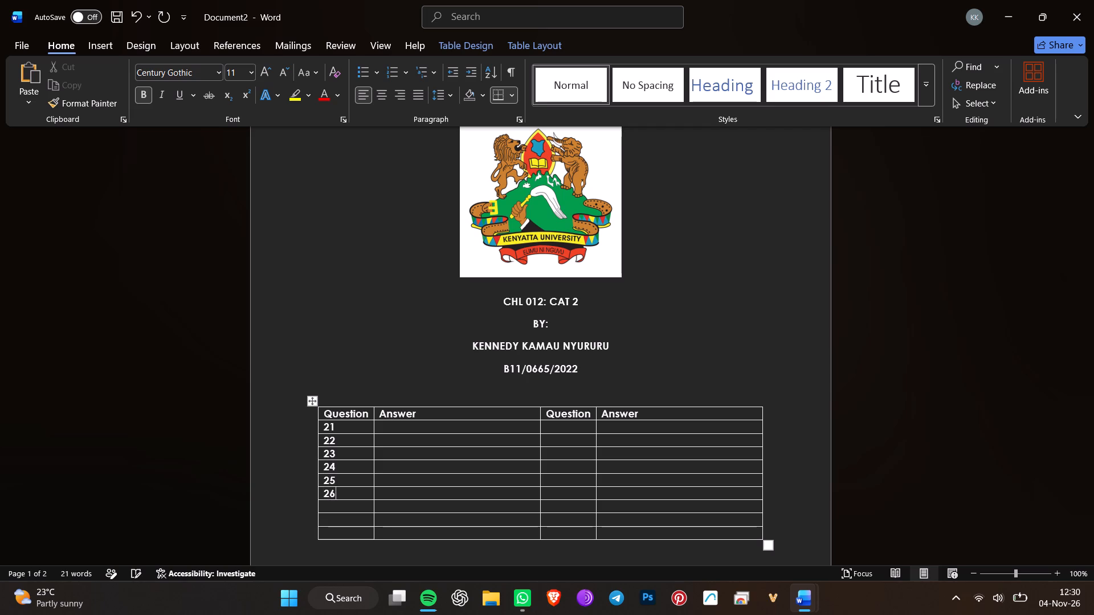
key(Down)
key(2)
key(7)
key(Down)
text(28)
key(Down)
text(29)
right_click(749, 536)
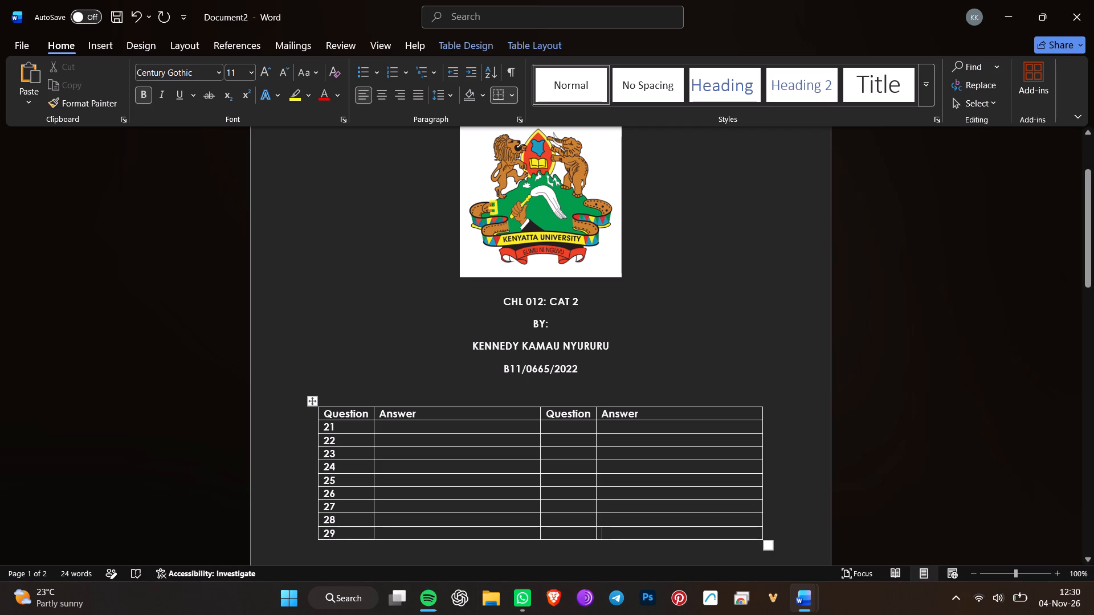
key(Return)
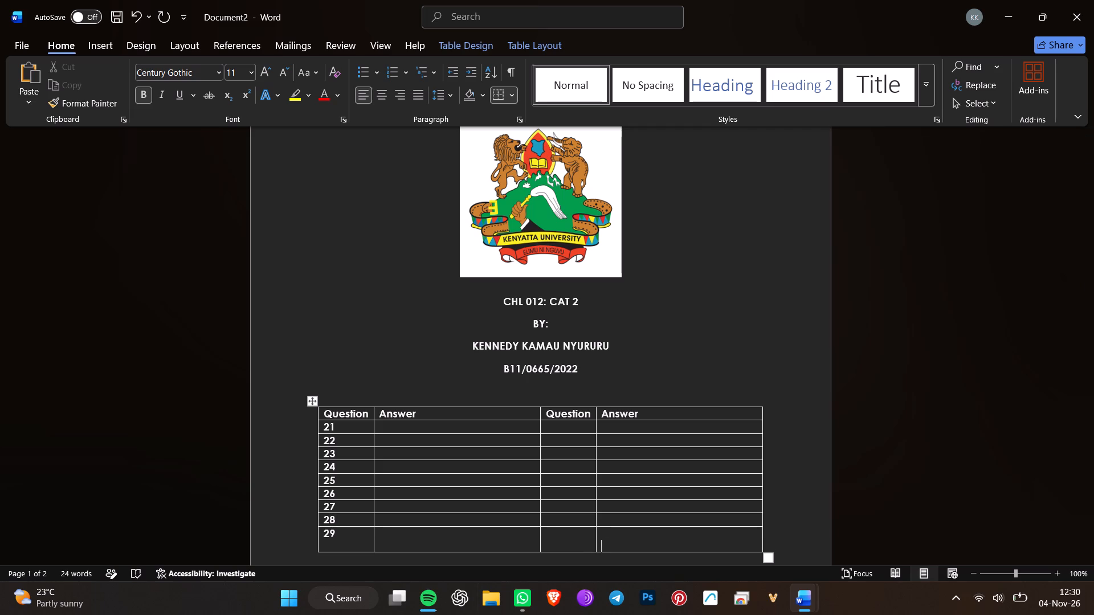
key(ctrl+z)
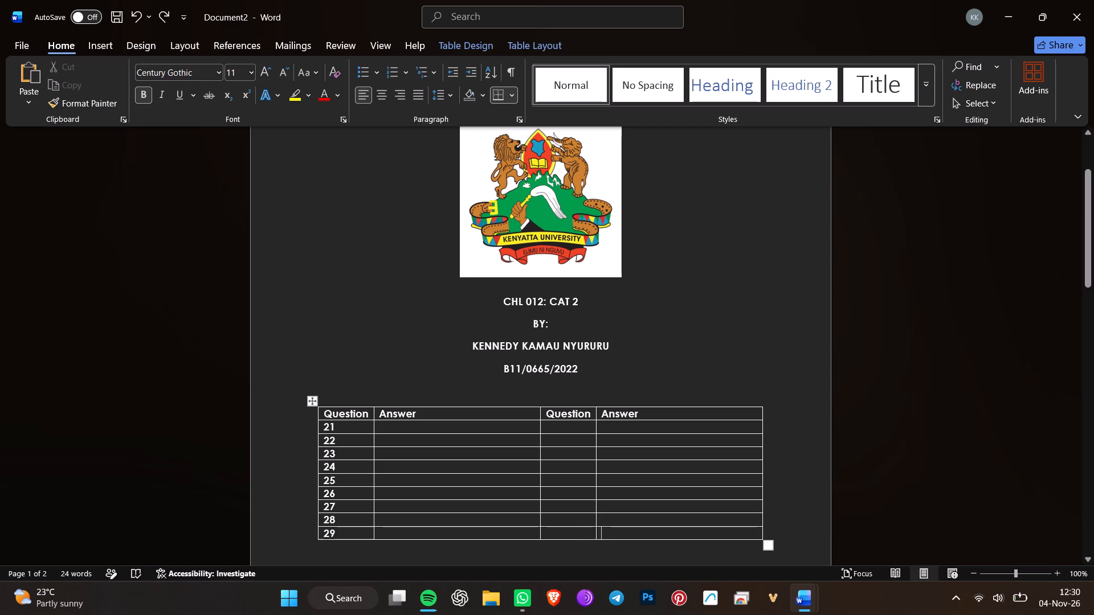
Insert a new row below the question 29 row and enter 30 in its first cell.
right_click(722, 531)
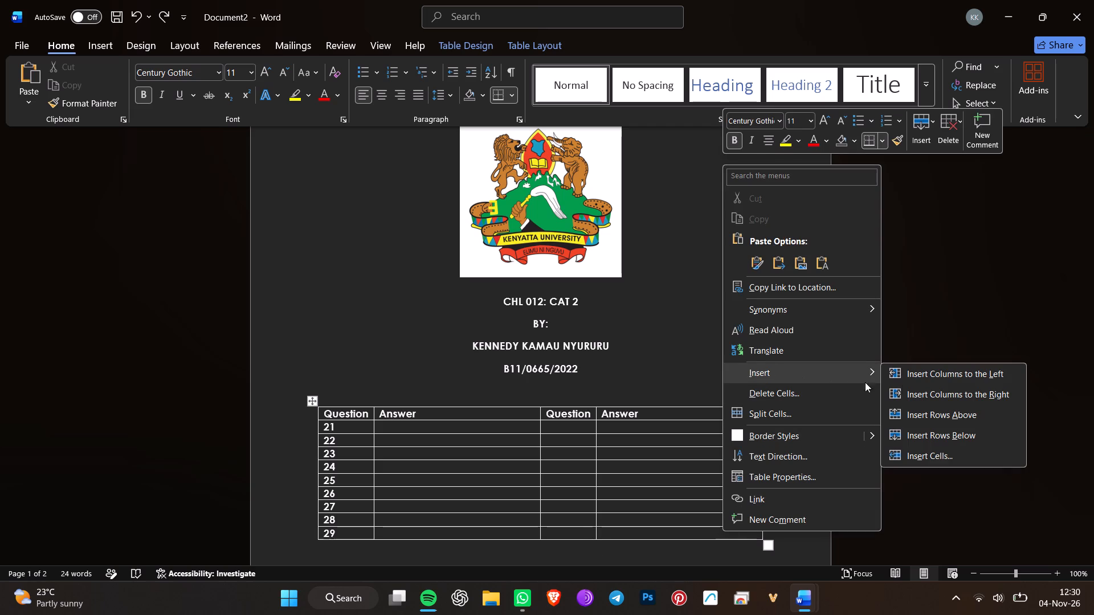
click(954, 433)
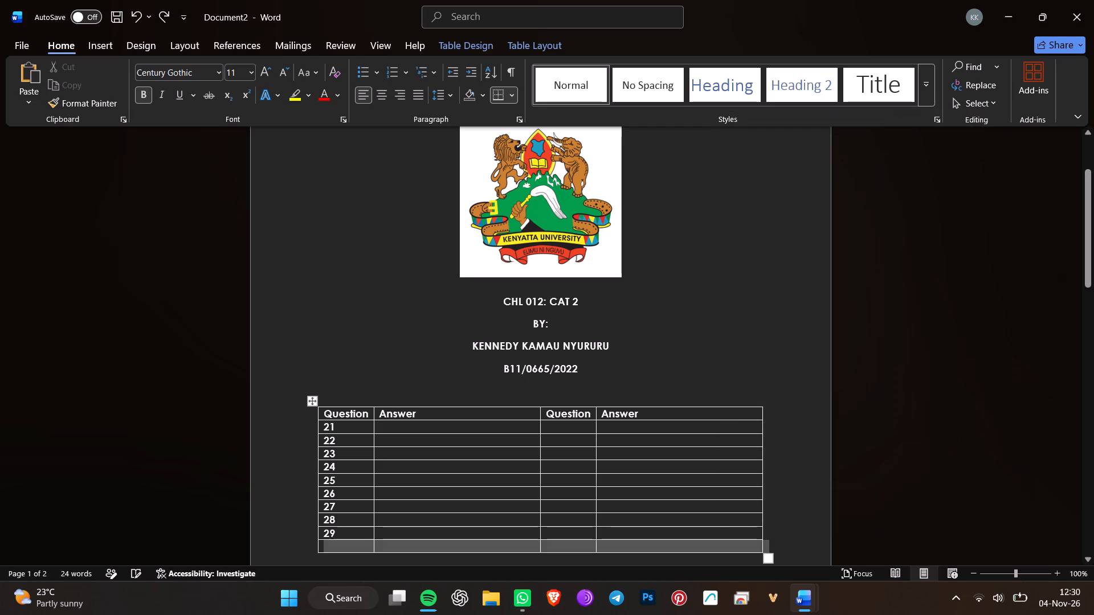
scroll(415, 444, down, 2)
click(378, 460)
click(353, 433)
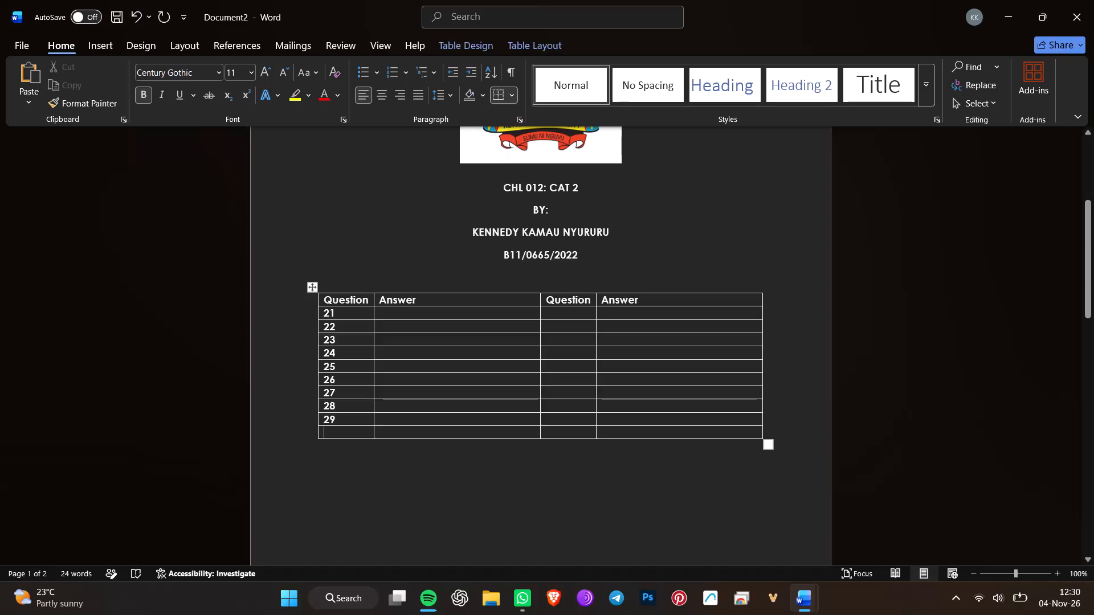
text(30)
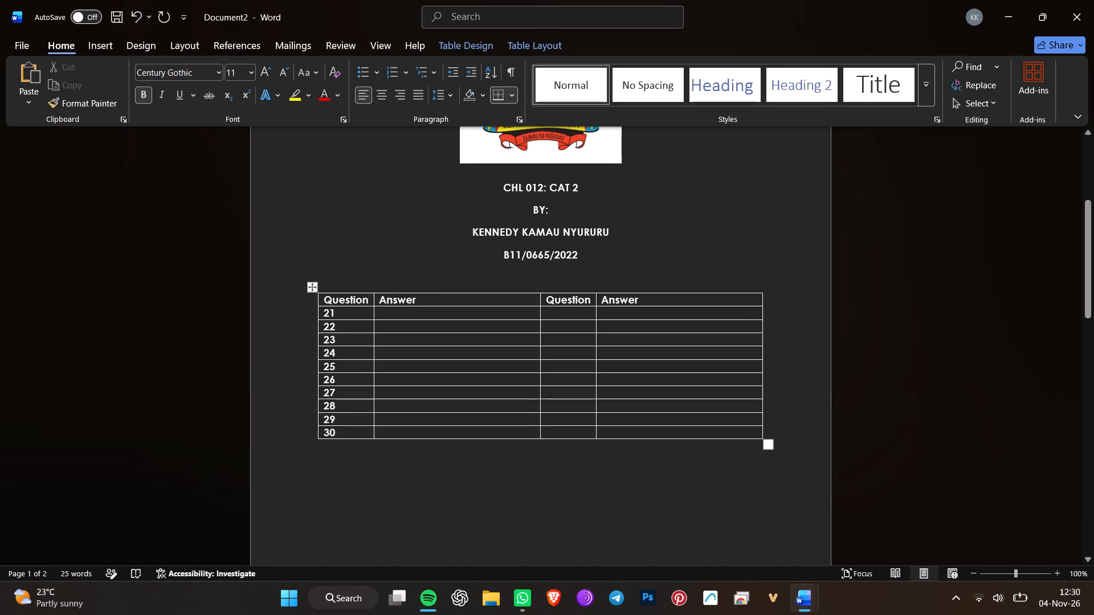
Centre-align the cells below the header in both Question columns.
drag(350, 434, 331, 316)
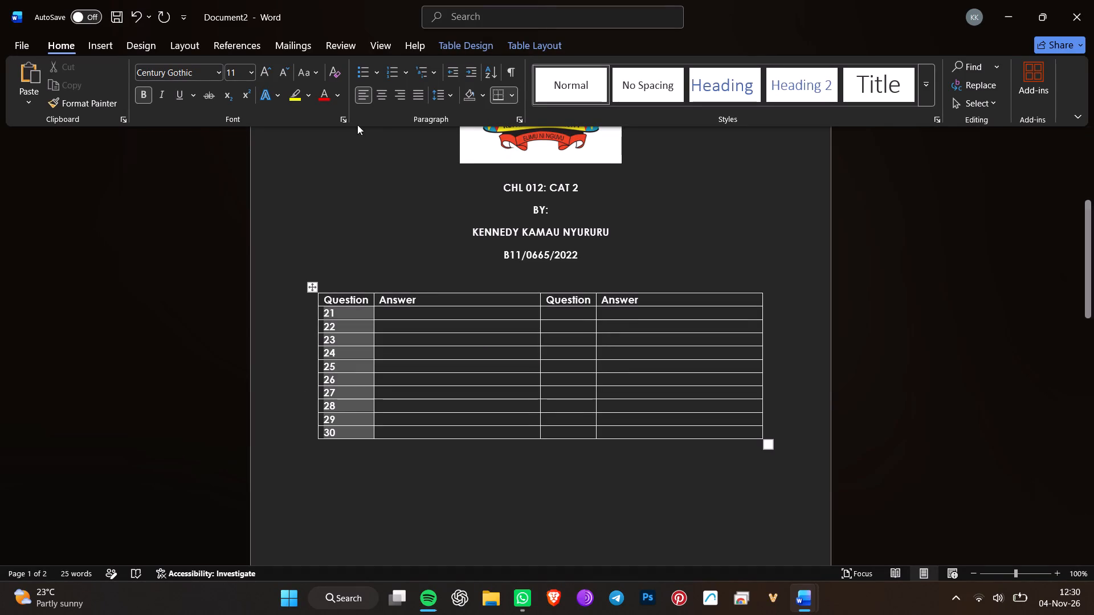
click(376, 97)
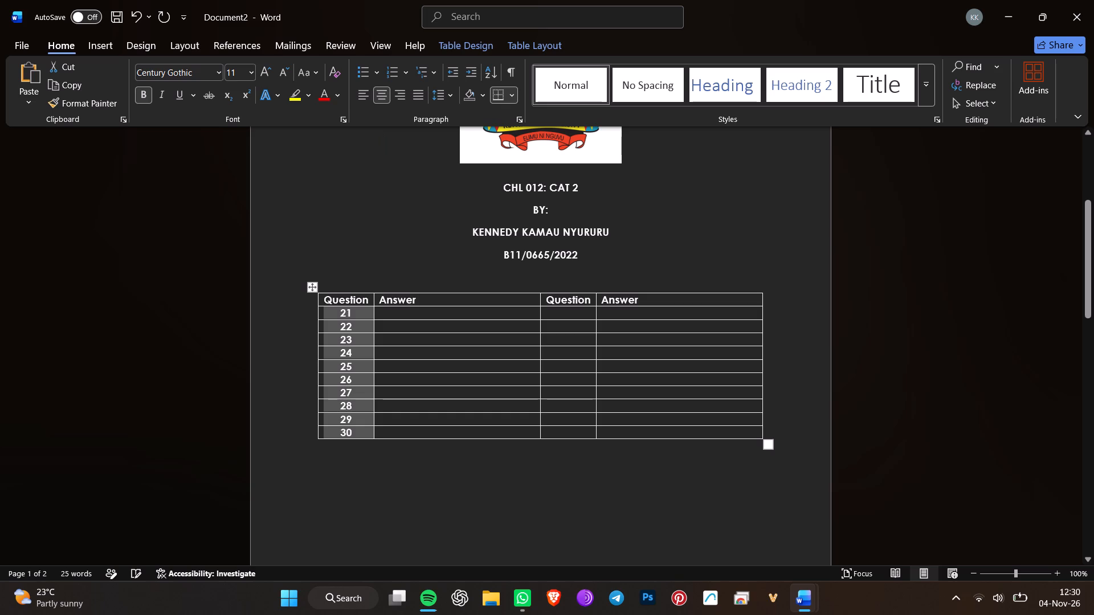
click(575, 317)
drag(567, 314, 585, 436)
click(378, 91)
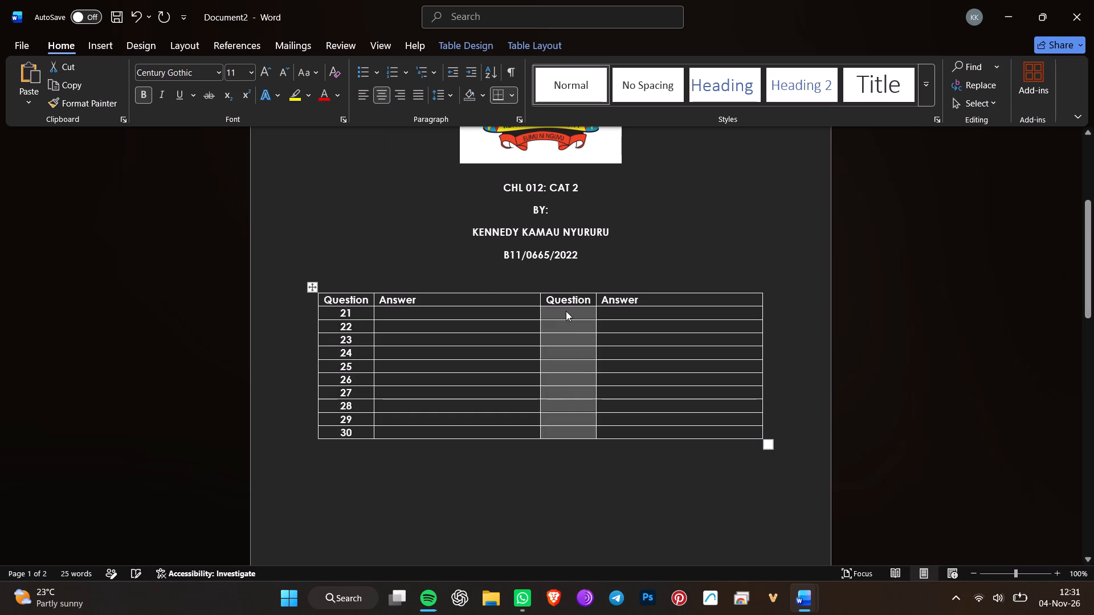
Number the first five cells under the second Question header 31 to 35, one number per row.
click(566, 311)
text(31)
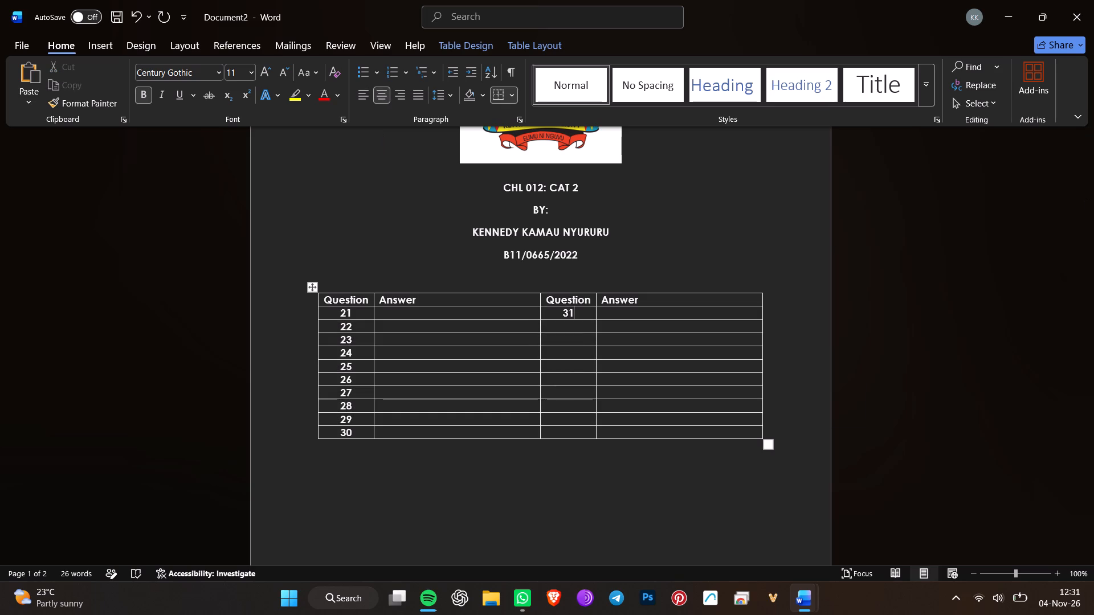
key(Down)
text(32)
key(Down)
text(33)
key(Down)
key(Down)
text(35)
key(Down)
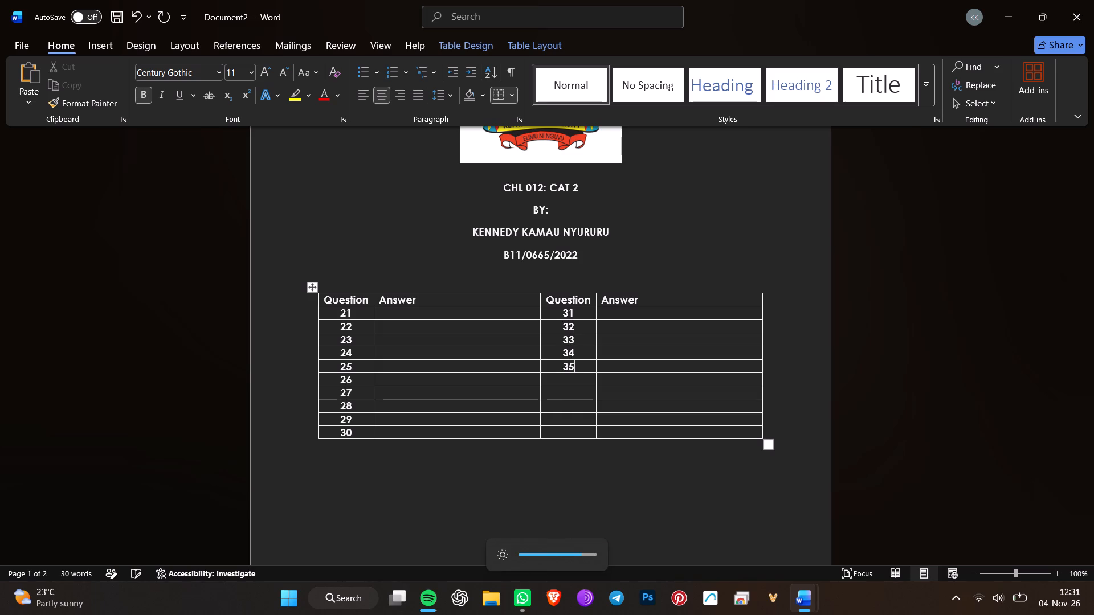
Number the remaining five cells of the second Question column 36 to 40, one number per row.
text(36)
key(Down)
text(37)
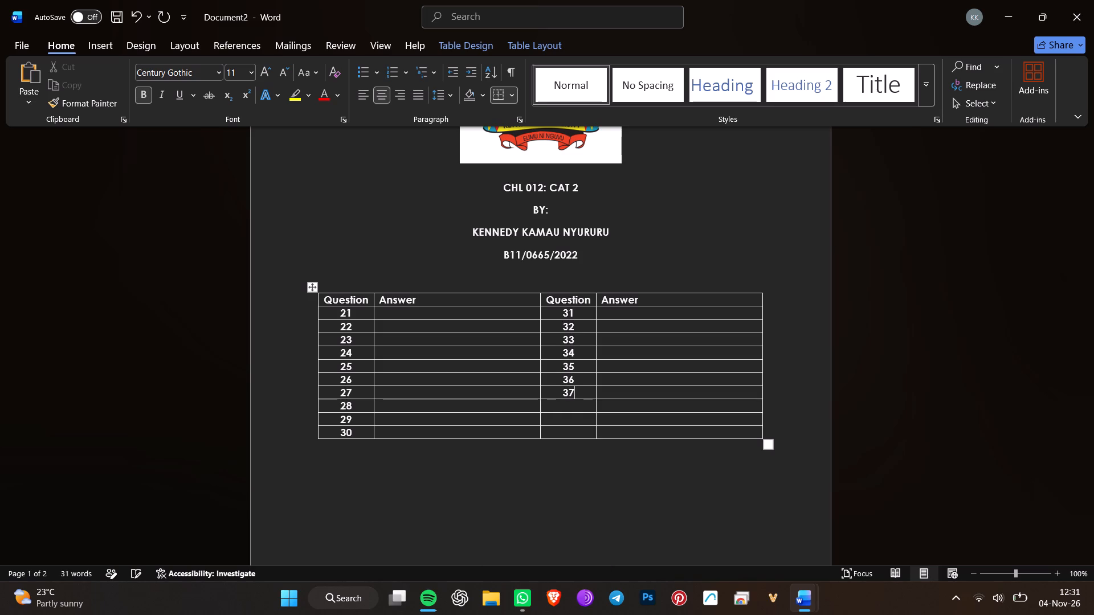
key(Down)
key(3)
key(8)
key(Down)
text(39)
key(Down)
text(40)
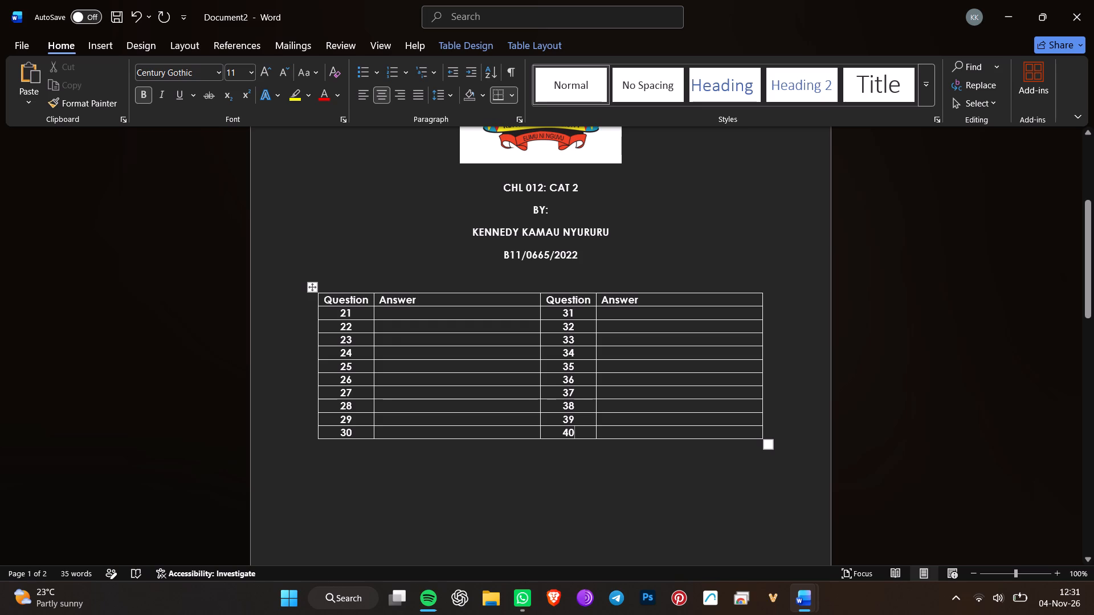
Remove bold from the empty cells below the header in both Answer columns.
click(633, 313)
drag(633, 313, 659, 434)
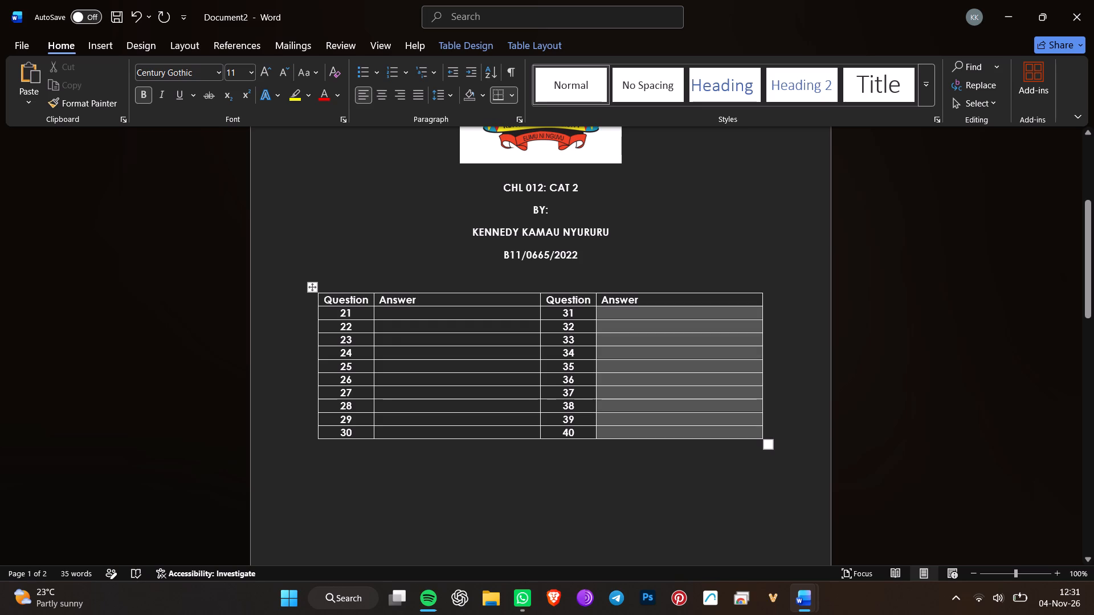
click(141, 99)
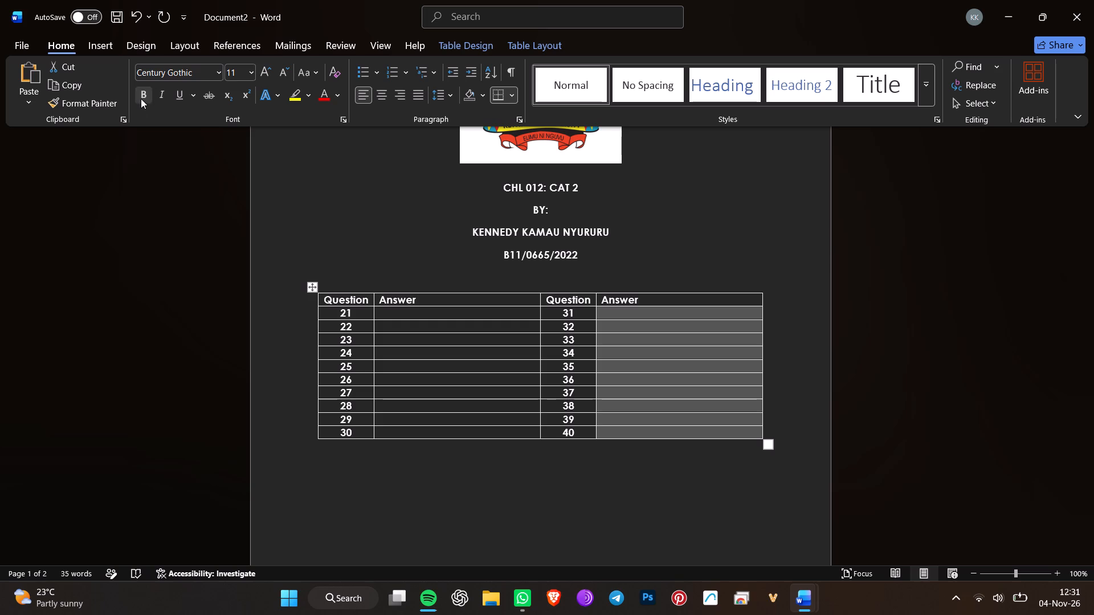
drag(382, 315, 467, 393)
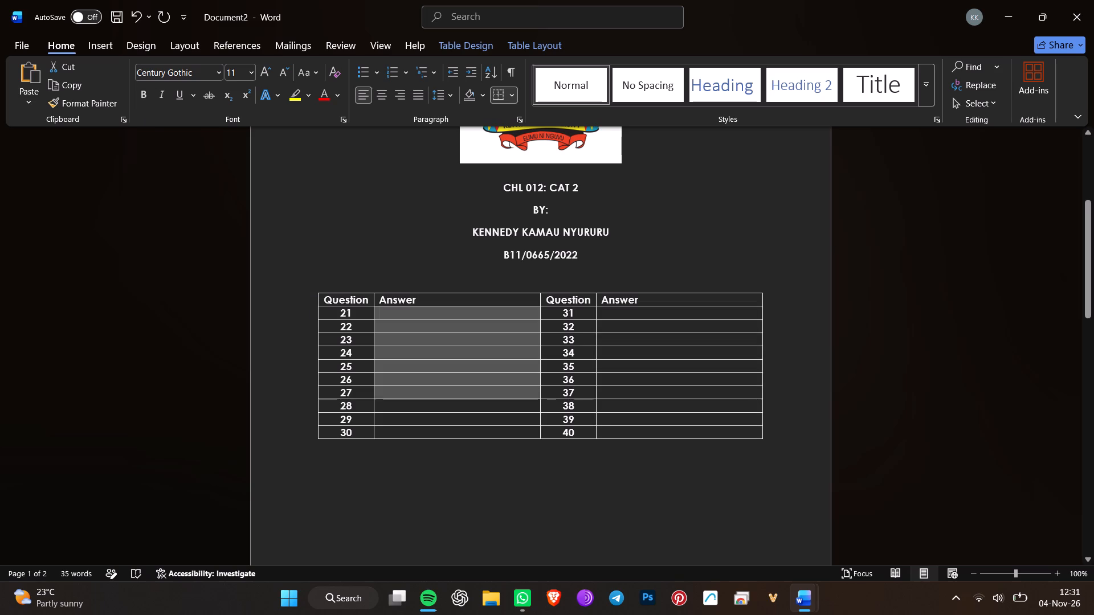
drag(467, 393, 497, 425)
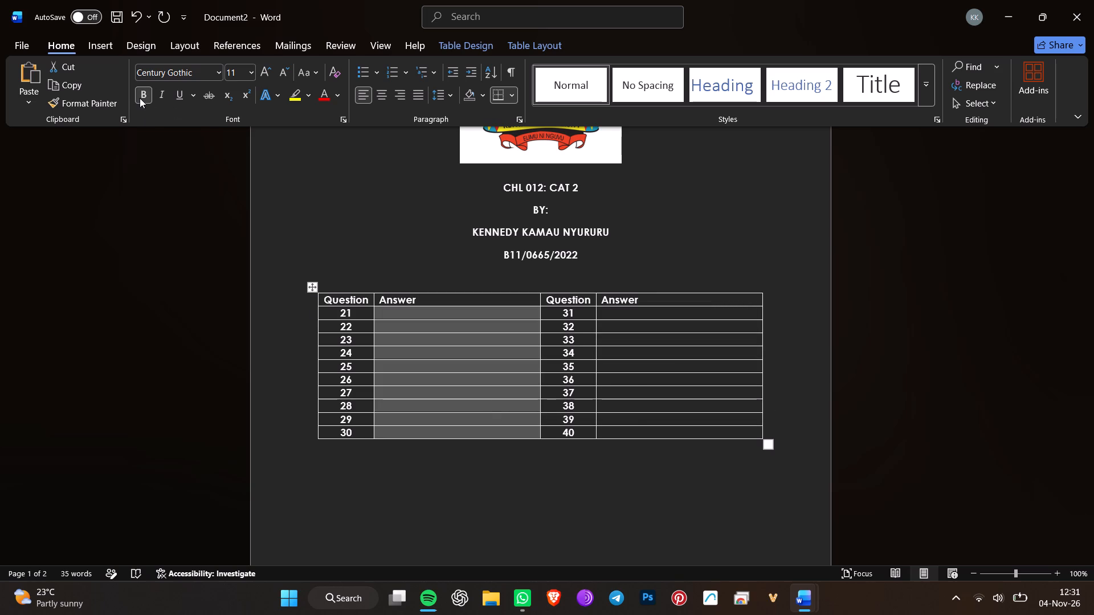
click(140, 98)
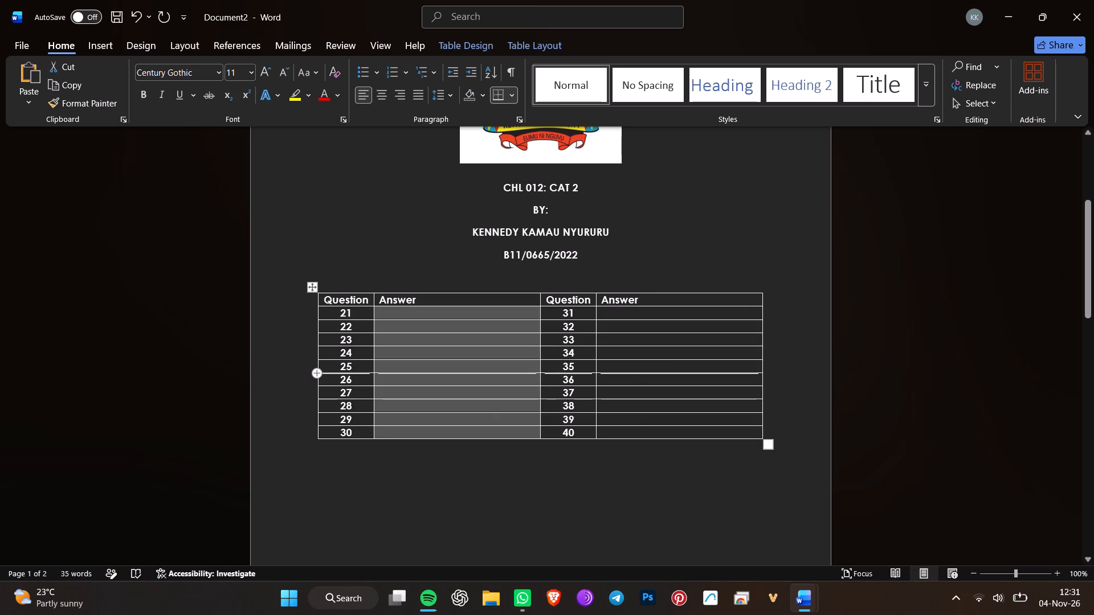
click(291, 431)
click(541, 552)
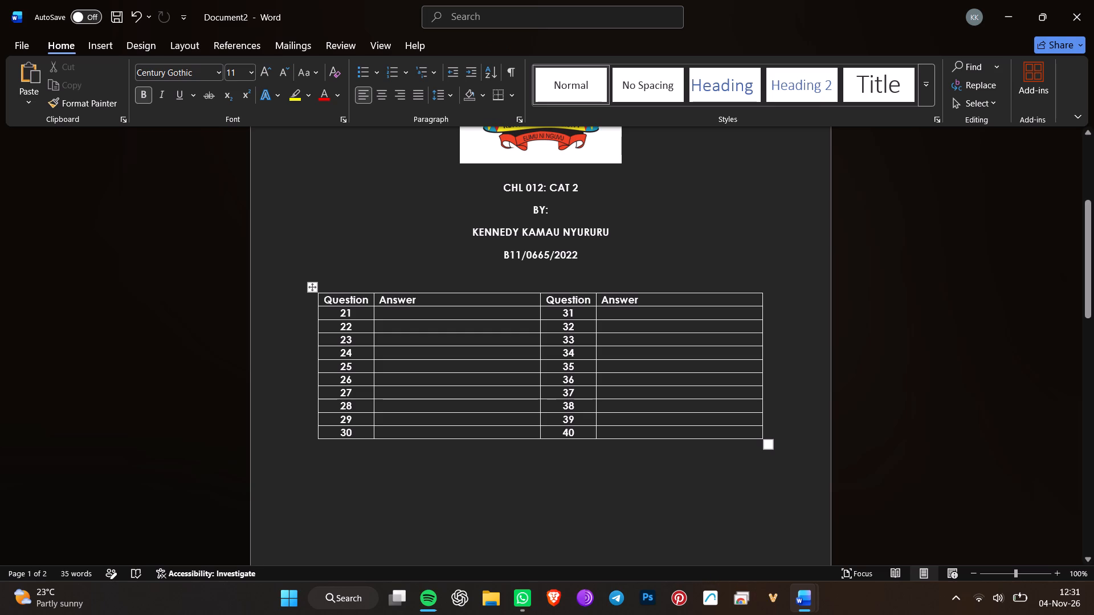
Examine the cover page layout, the space below the table and the blank second page.
scroll(281, 381, down, 3)
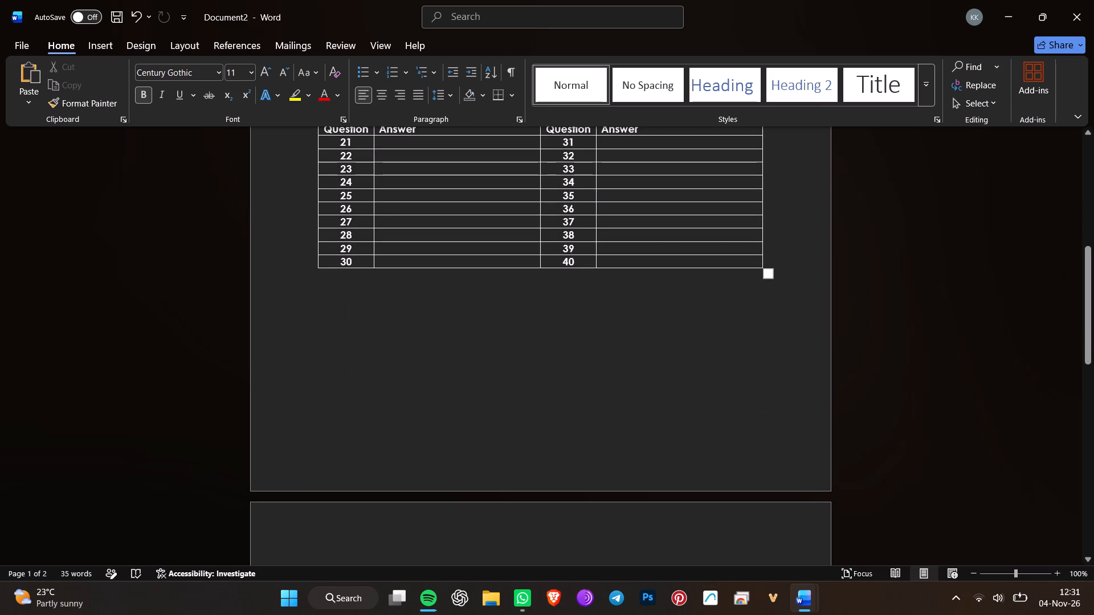
scroll(313, 269, up, 2)
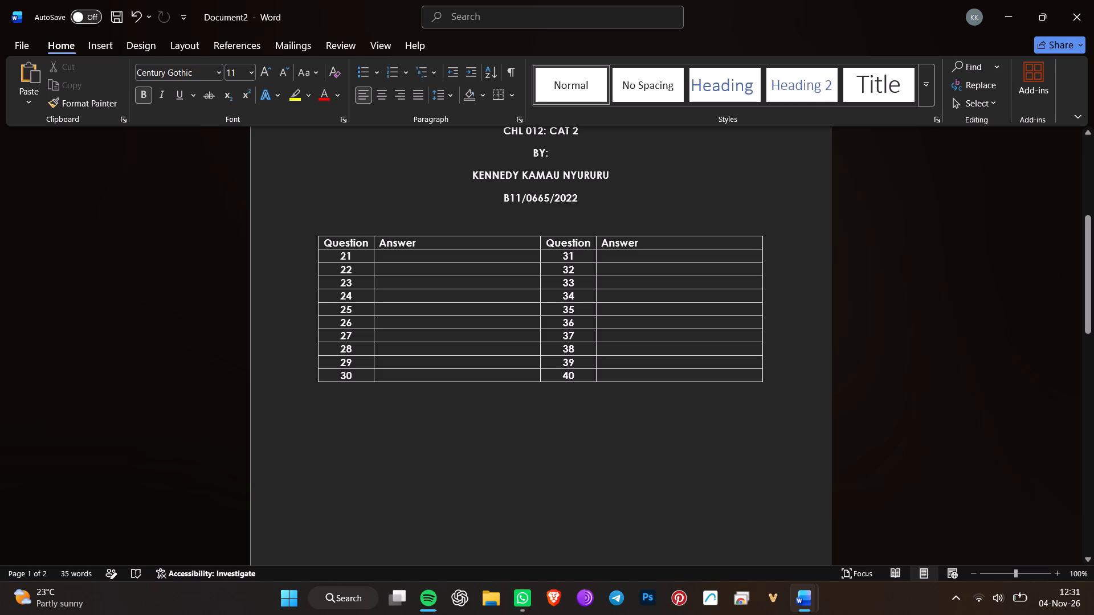
scroll(506, 350, up, 6)
scroll(483, 342, down, 3)
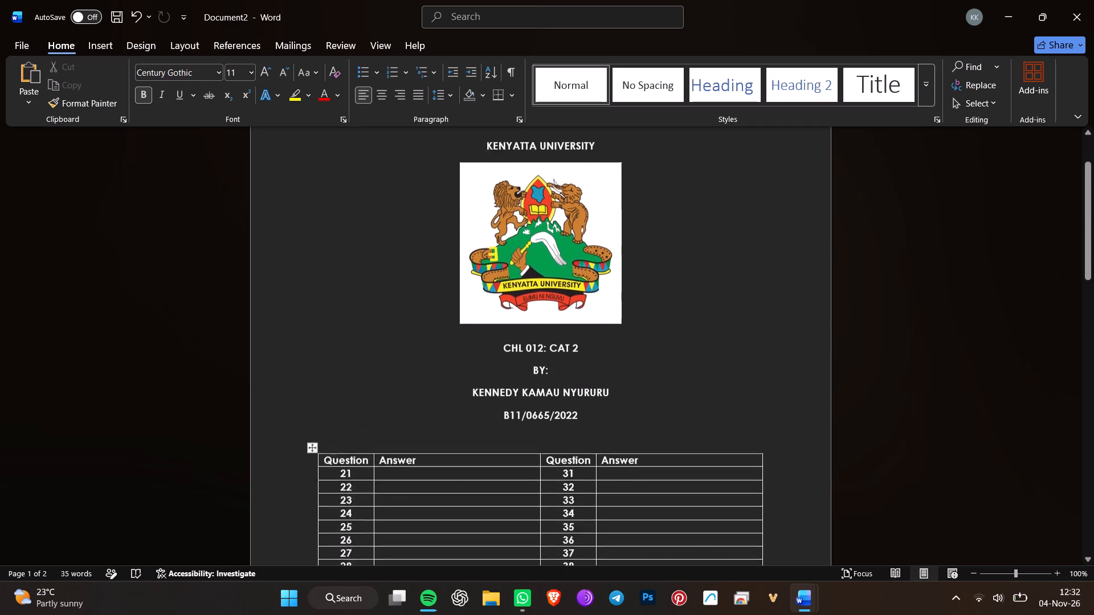
scroll(482, 346, down, 10)
click(463, 354)
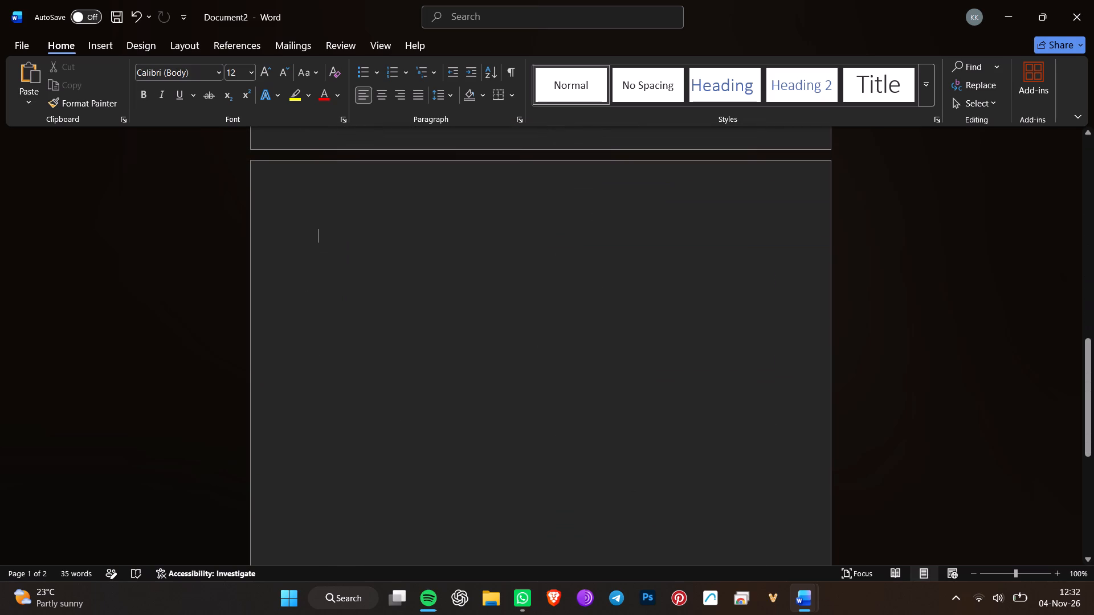
drag(448, 489, 339, 216)
scroll(381, 291, down, 3)
scroll(390, 307, up, 8)
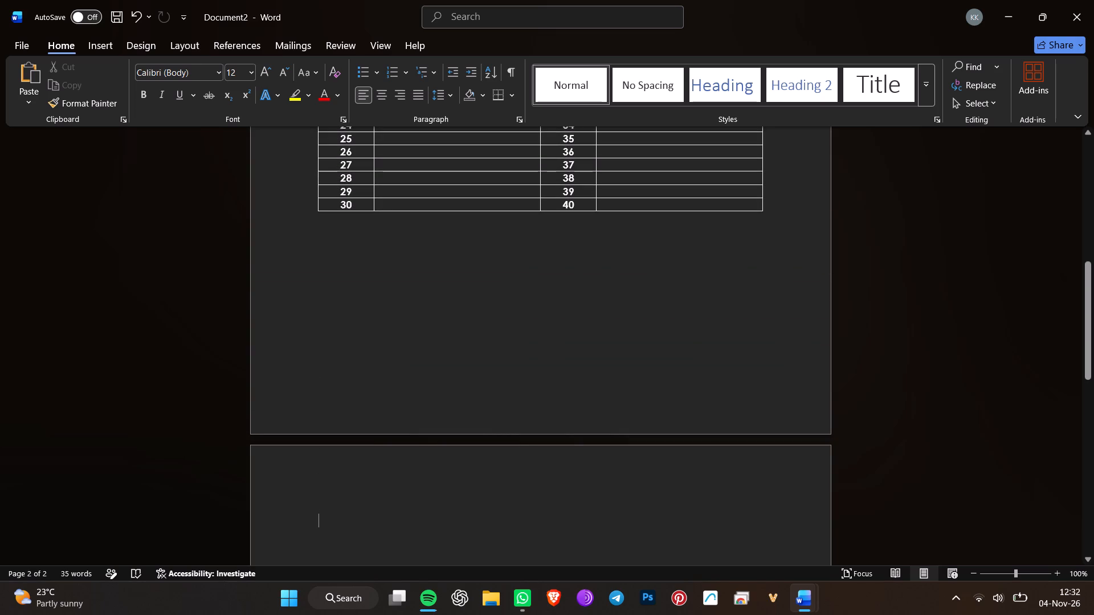
click(389, 403)
click(413, 333)
click(557, 292)
scroll(509, 358, down, 2)
click(454, 420)
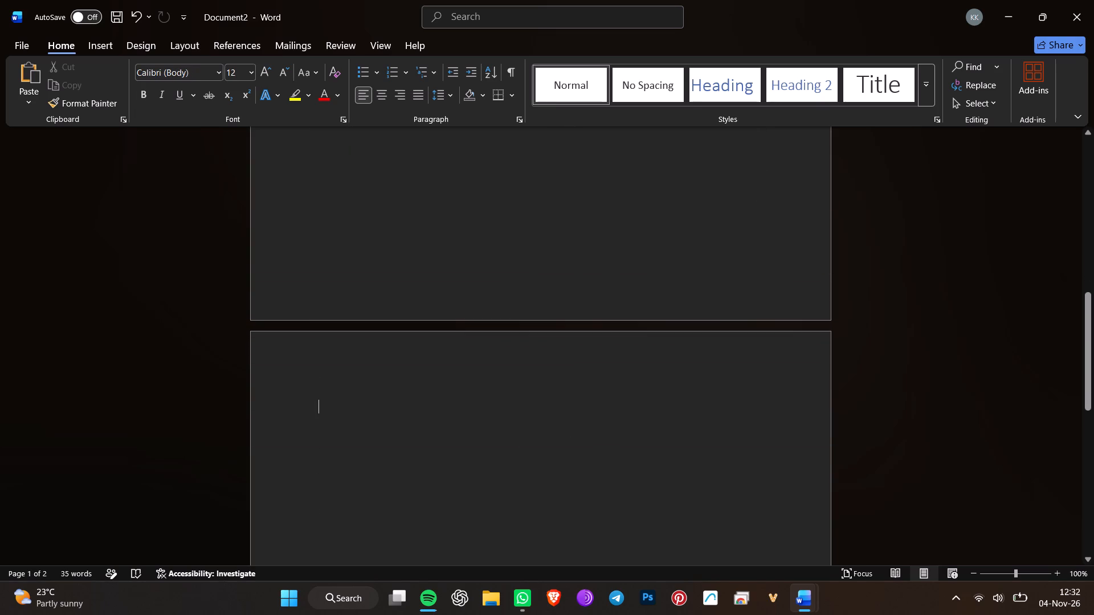
right_click(463, 417)
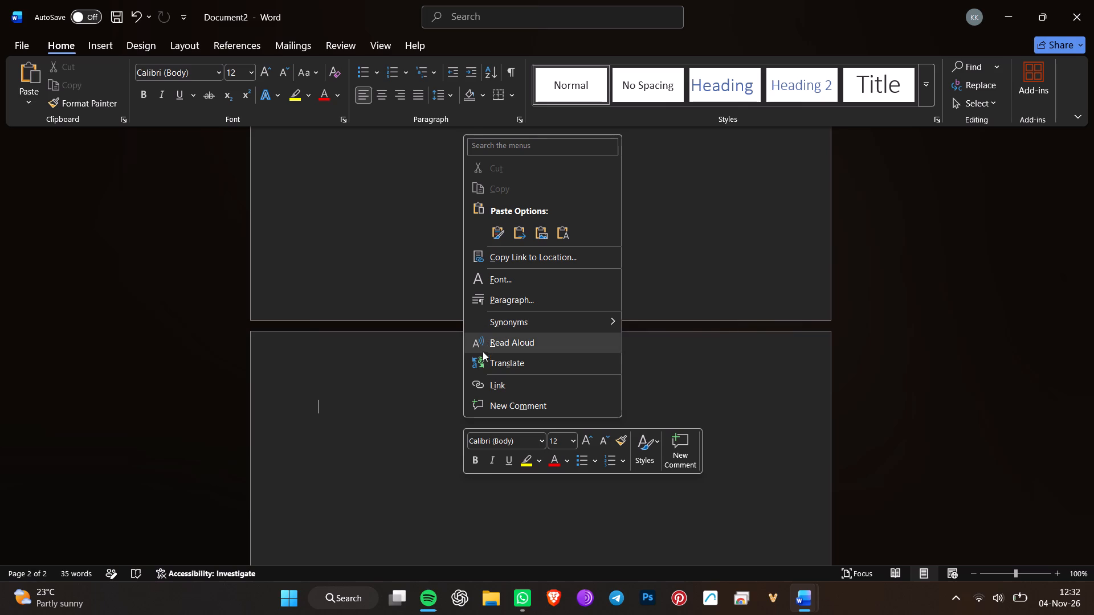
click(404, 392)
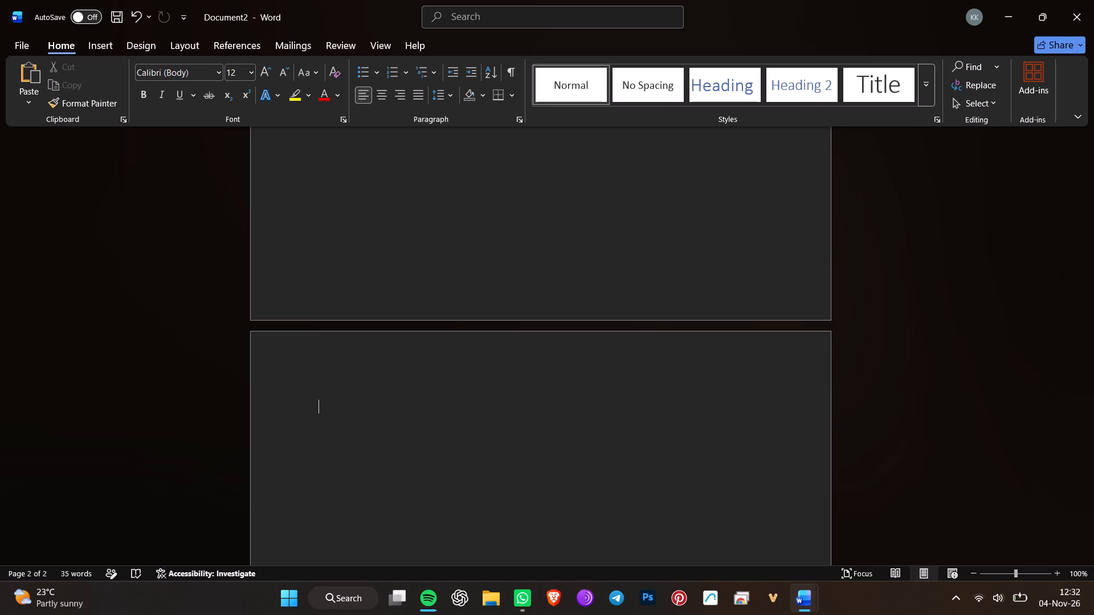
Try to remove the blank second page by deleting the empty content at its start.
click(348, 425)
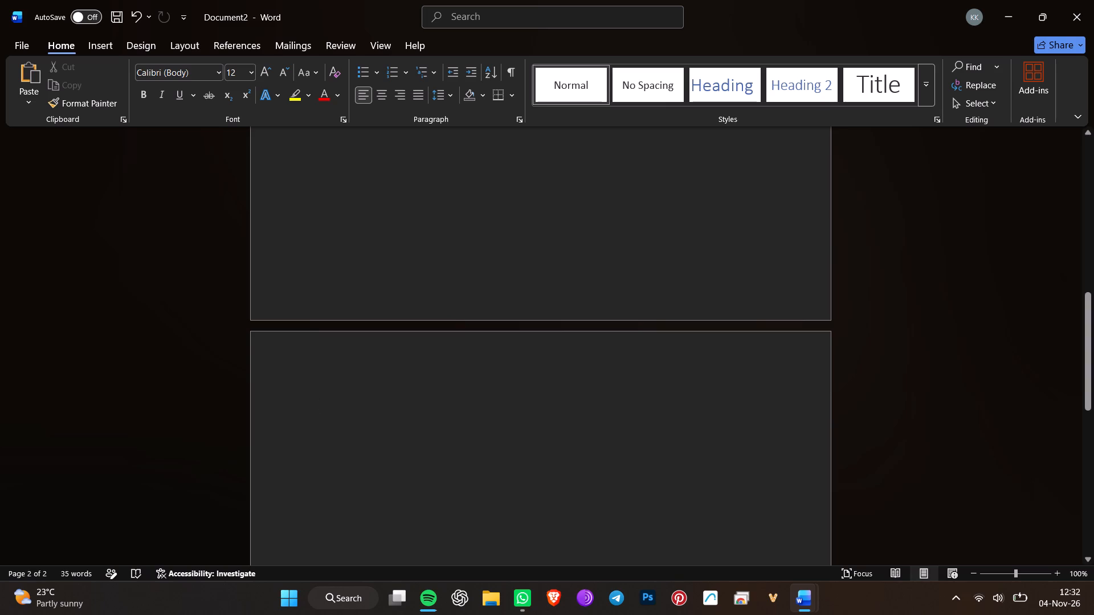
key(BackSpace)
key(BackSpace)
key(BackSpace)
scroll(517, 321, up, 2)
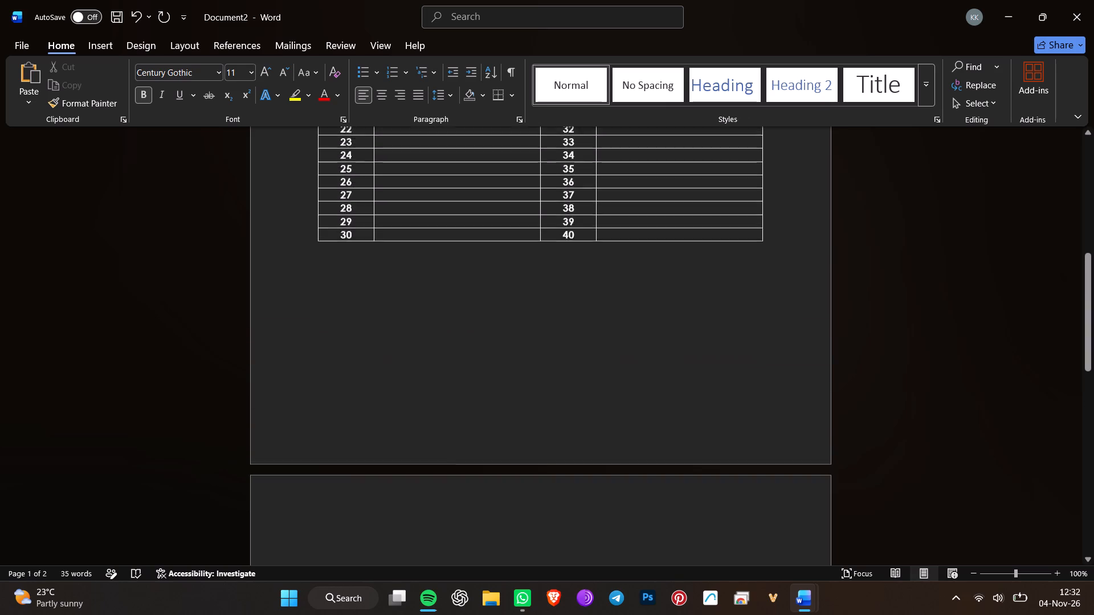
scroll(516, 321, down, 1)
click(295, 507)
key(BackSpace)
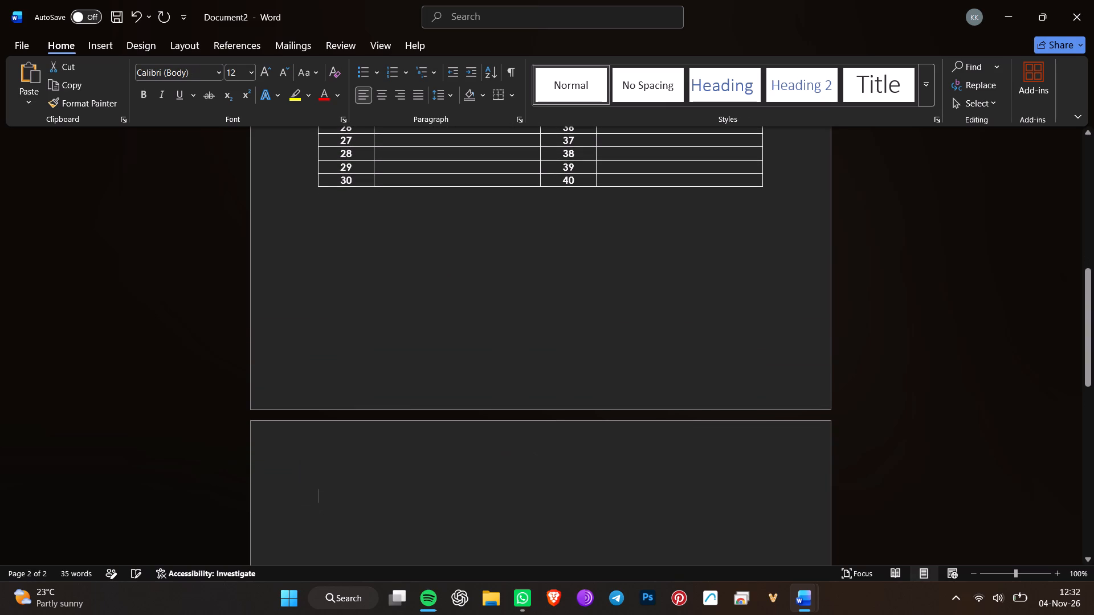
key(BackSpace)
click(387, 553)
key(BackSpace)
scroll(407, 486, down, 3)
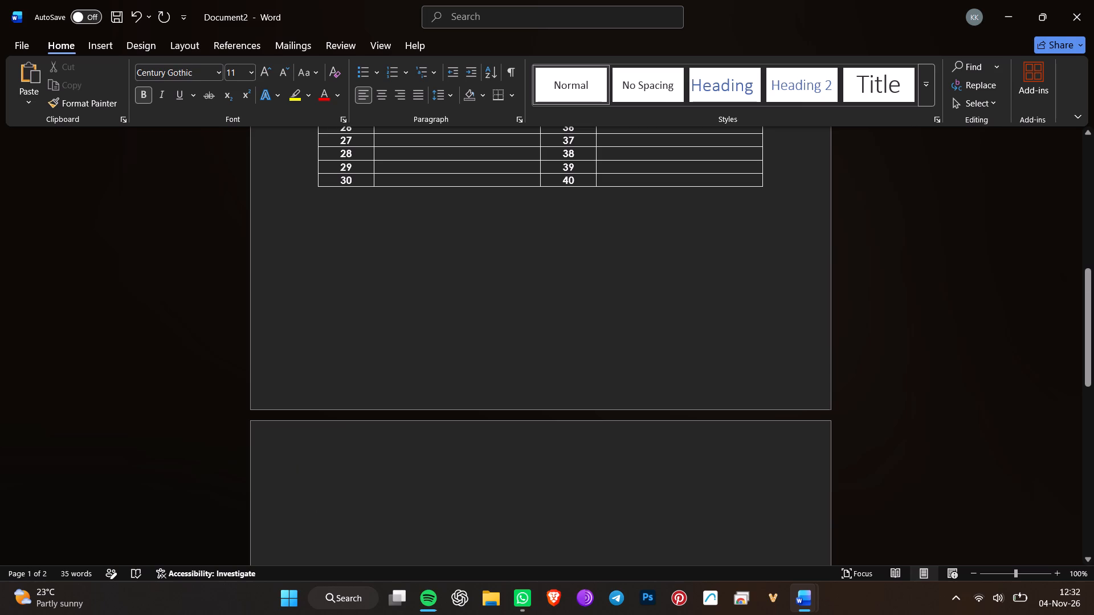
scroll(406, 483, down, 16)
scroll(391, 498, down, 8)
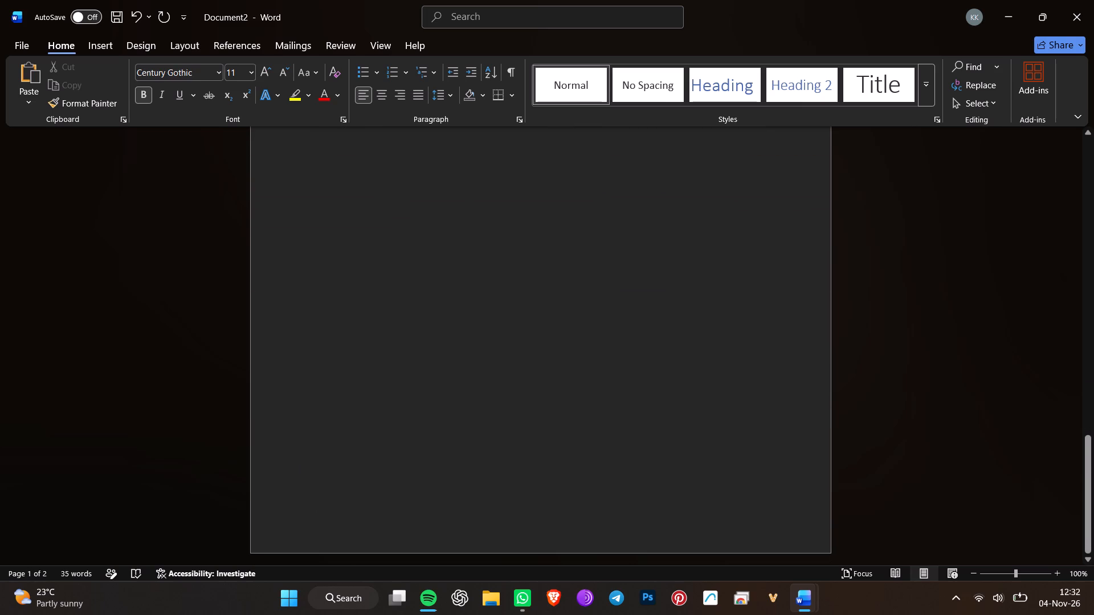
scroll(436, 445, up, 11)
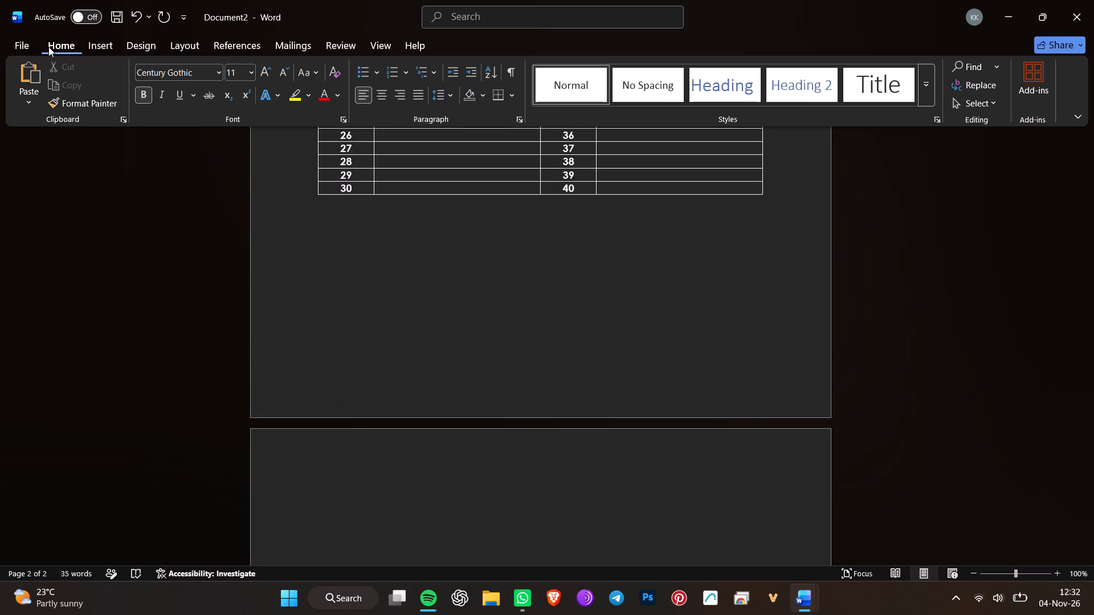
Create a new blank document.
click(27, 44)
click(199, 123)
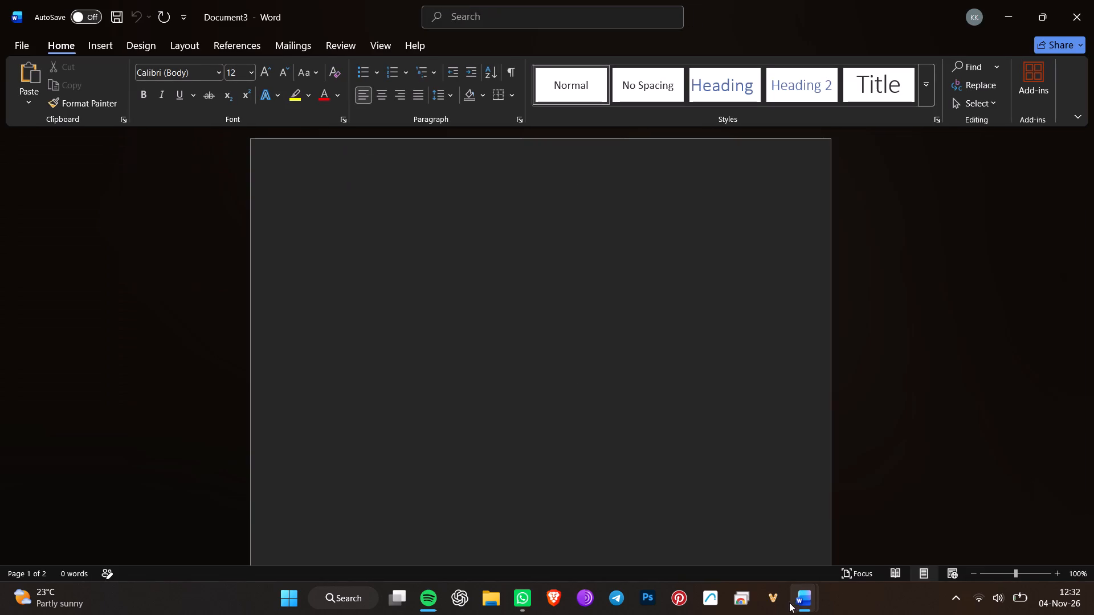
Copy the whole cover page content, including the Question/Answer table, from Document2 and paste it into the new blank document.
click(803, 538)
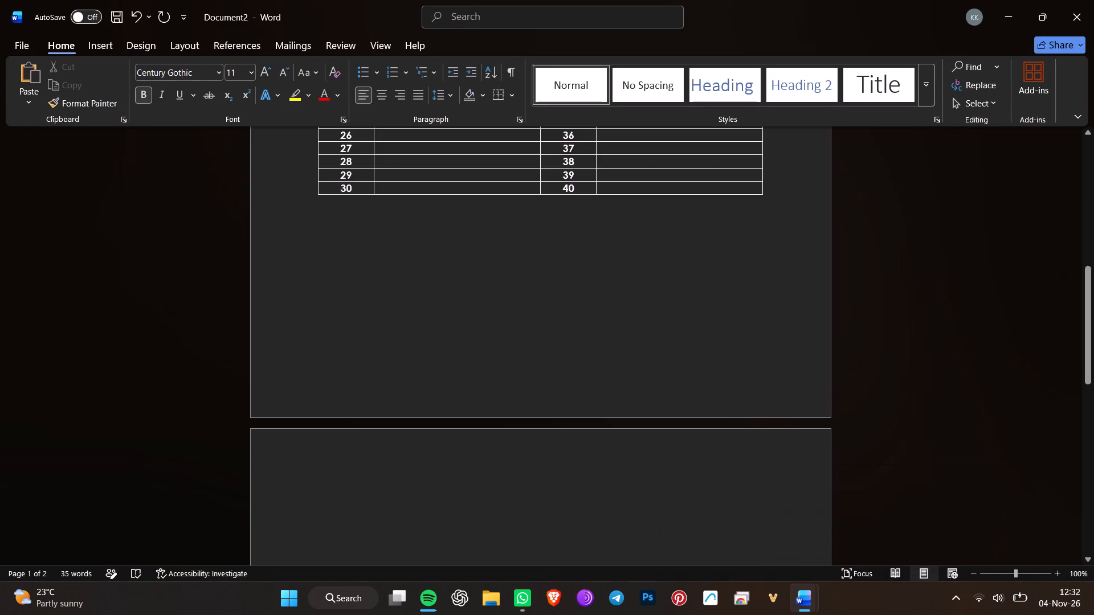
scroll(694, 486, up, 2)
drag(773, 302, 416, 178)
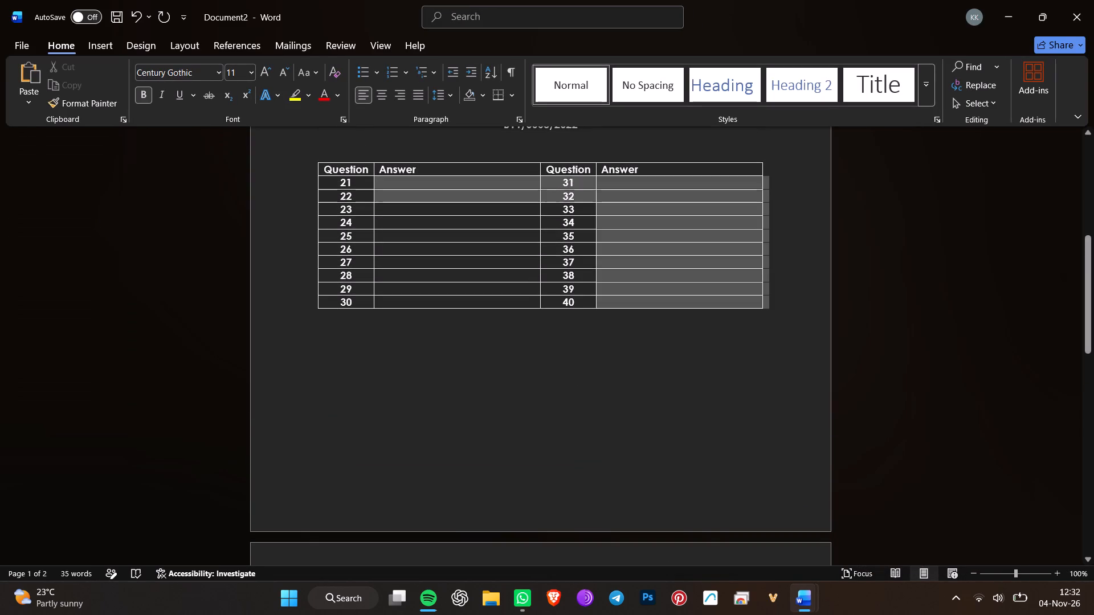
drag(416, 178, 378, 184)
scroll(357, 181, up, 4)
scroll(365, 223, down, 1)
scroll(367, 224, up, 5)
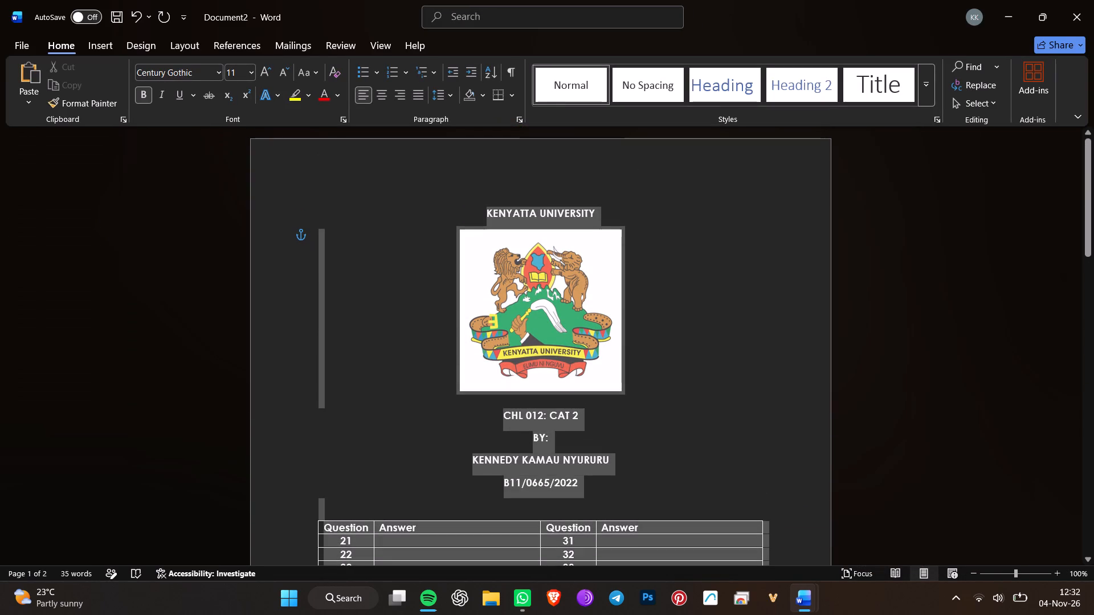
drag(378, 184, 471, 184)
key(ctrl+c)
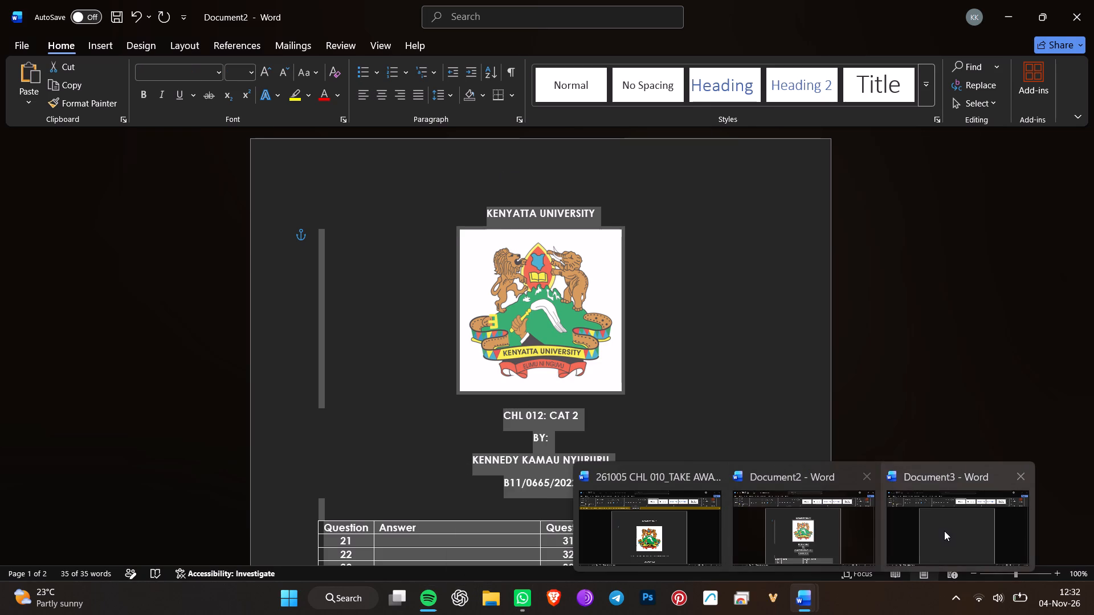
click(946, 531)
click(460, 191)
key(ctrl+v)
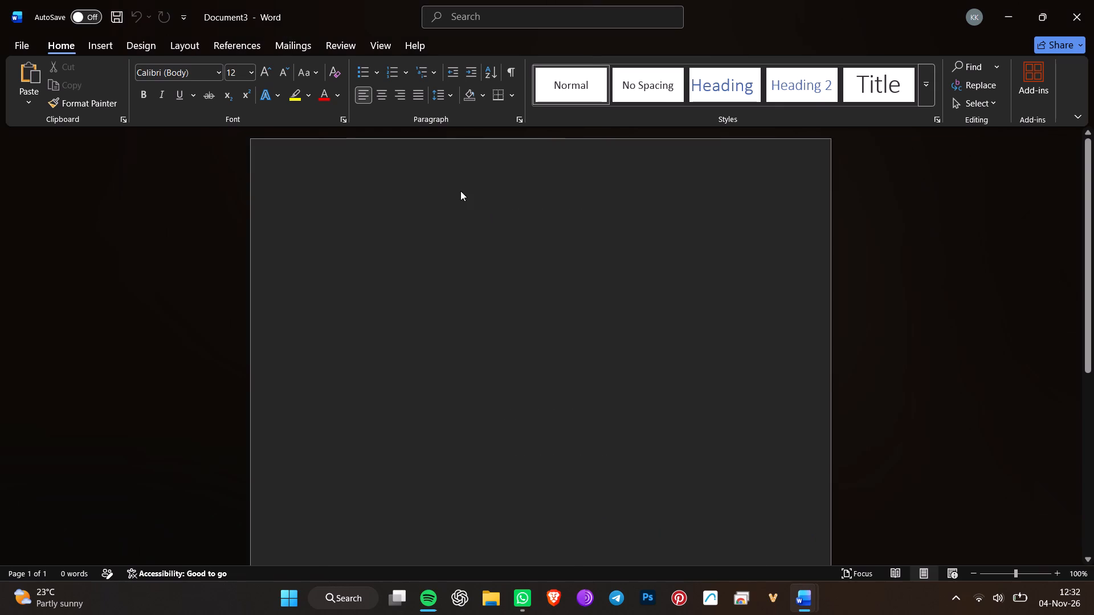
Switch to Document2 and close it without saving its changes, leaving the pasted copy in Document3 open.
scroll(450, 208, down, 17)
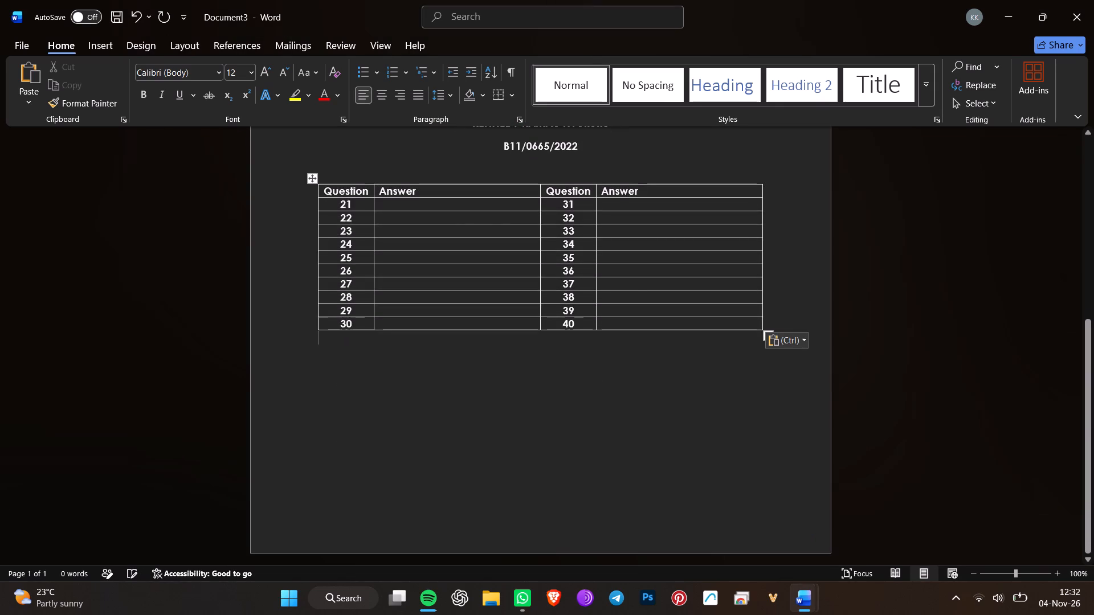
scroll(515, 435, up, 6)
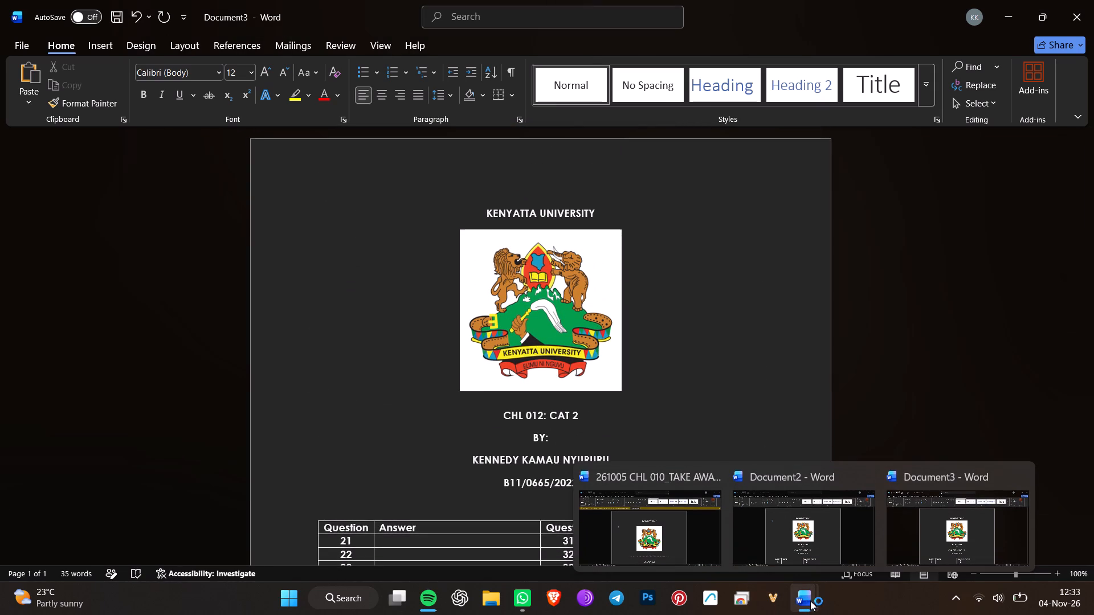
click(826, 544)
scroll(493, 325, down, 19)
scroll(493, 328, up, 15)
click(1085, 0)
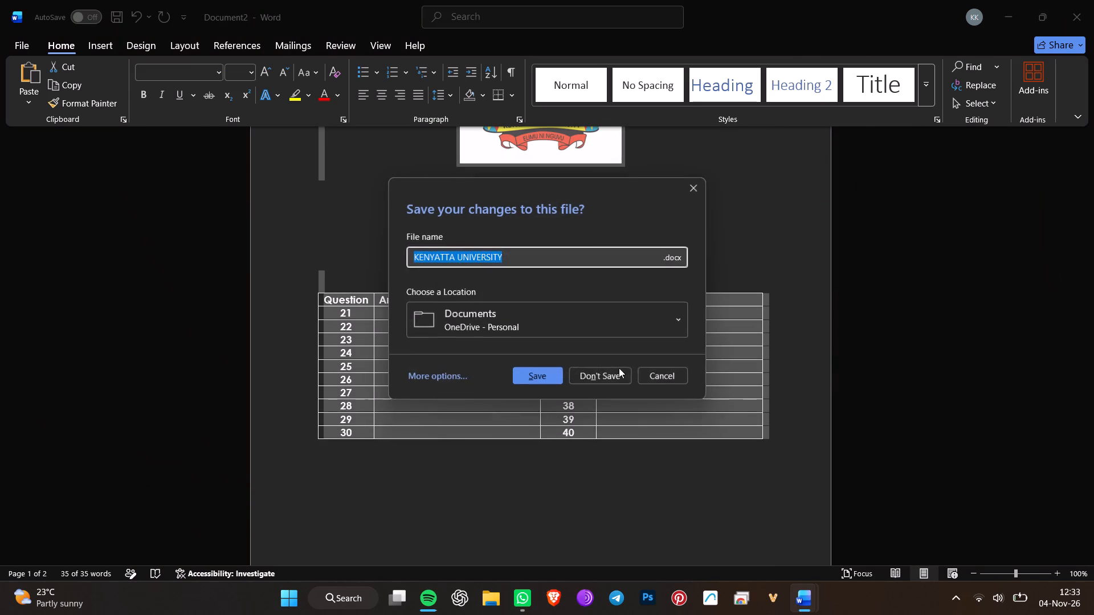
click(591, 379)
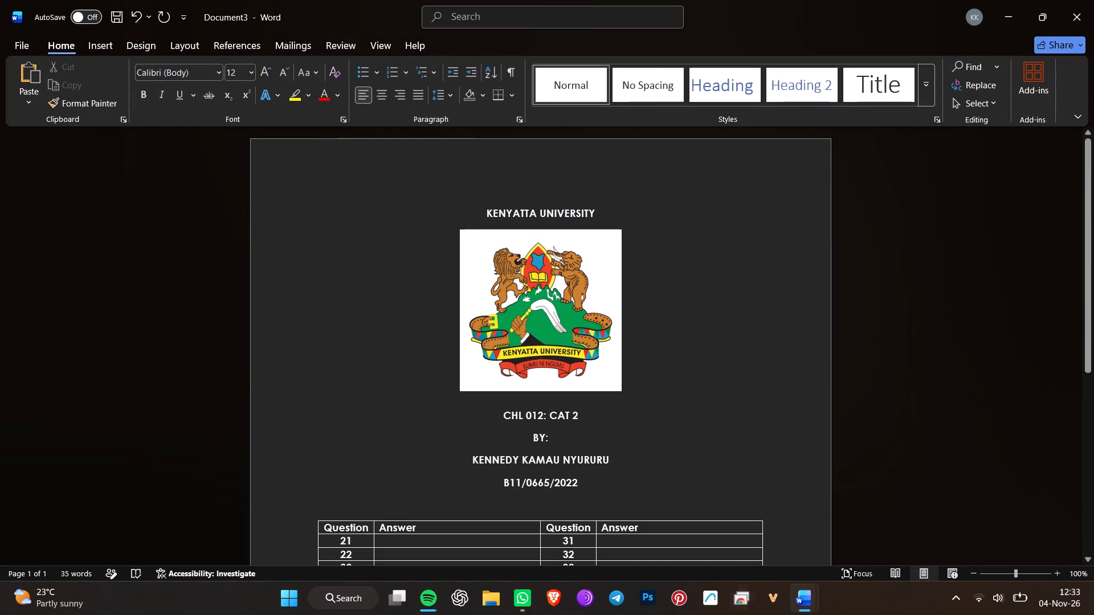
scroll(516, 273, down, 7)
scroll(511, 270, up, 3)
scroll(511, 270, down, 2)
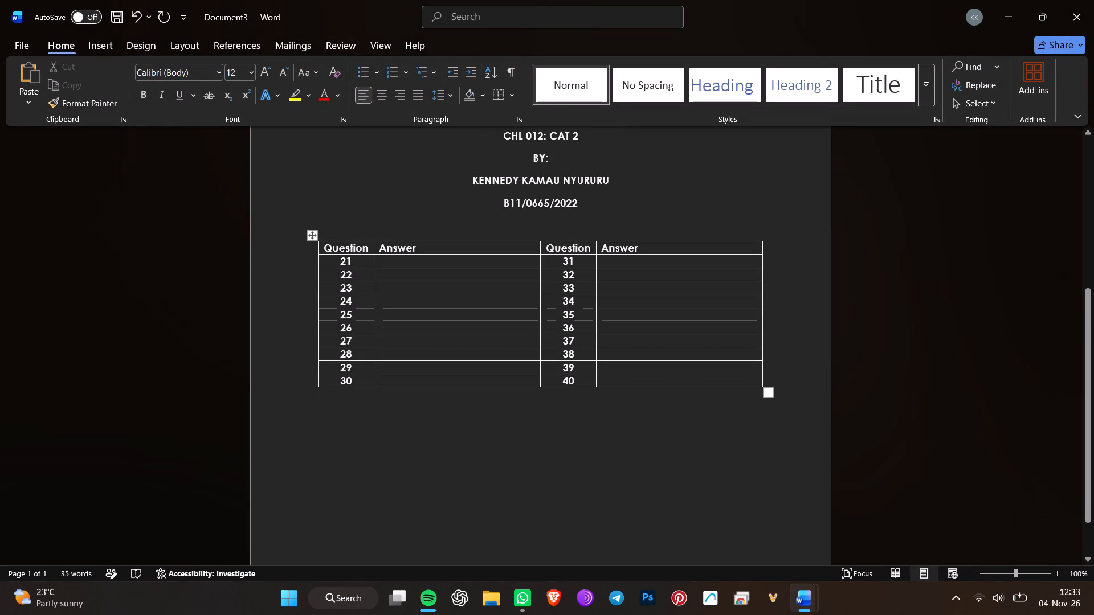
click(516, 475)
Switch to File Explorer, open the ARC 507 folder under 2026\5.1 to look through its files, and minimise the Word window.
scroll(438, 378, up, 1)
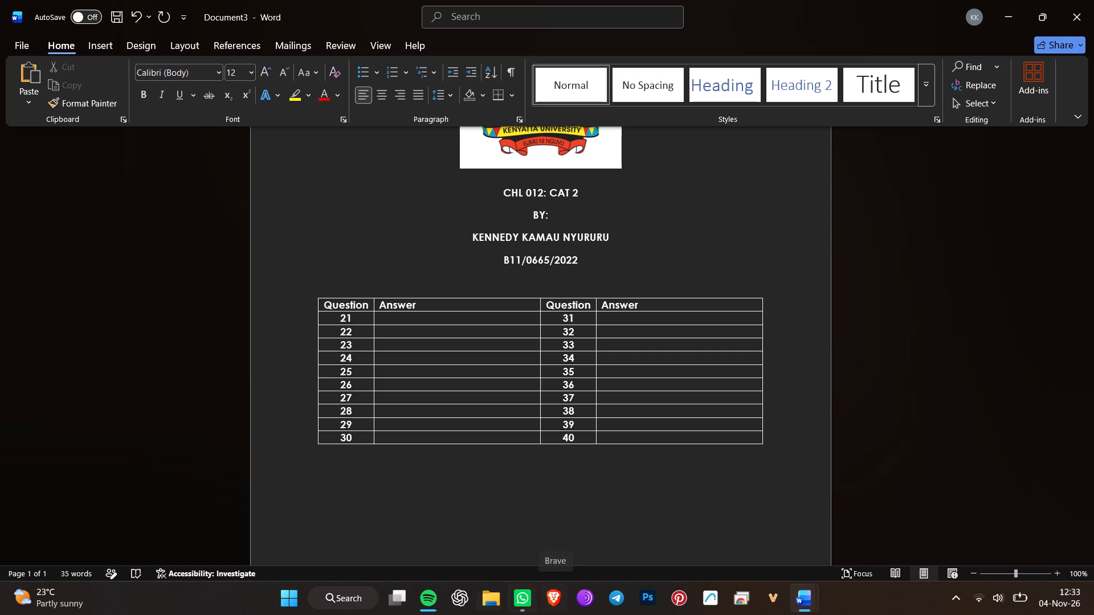
click(489, 596)
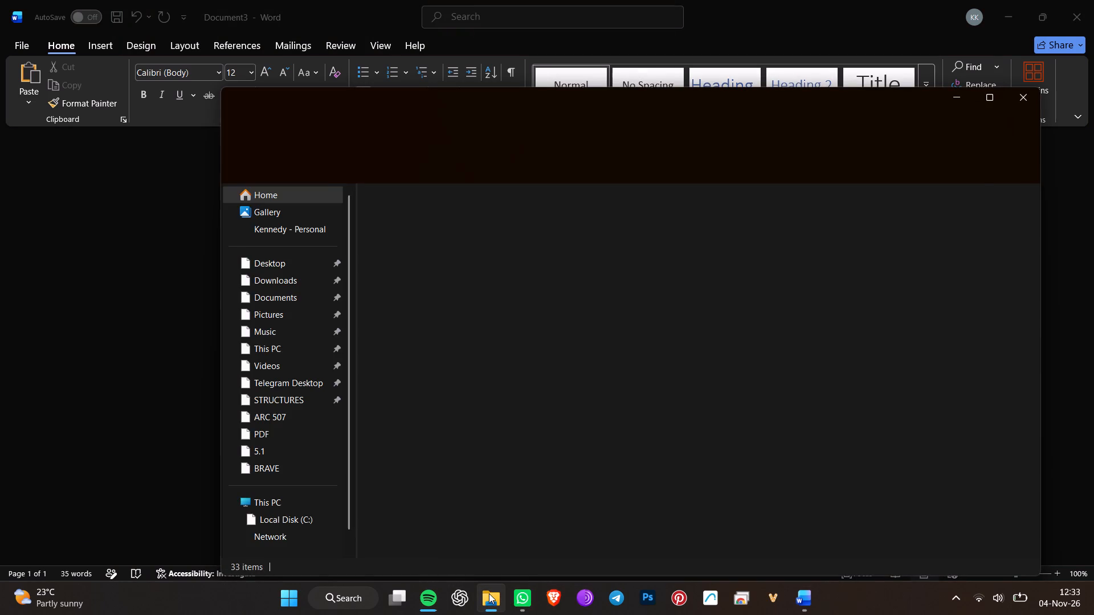
click(687, 362)
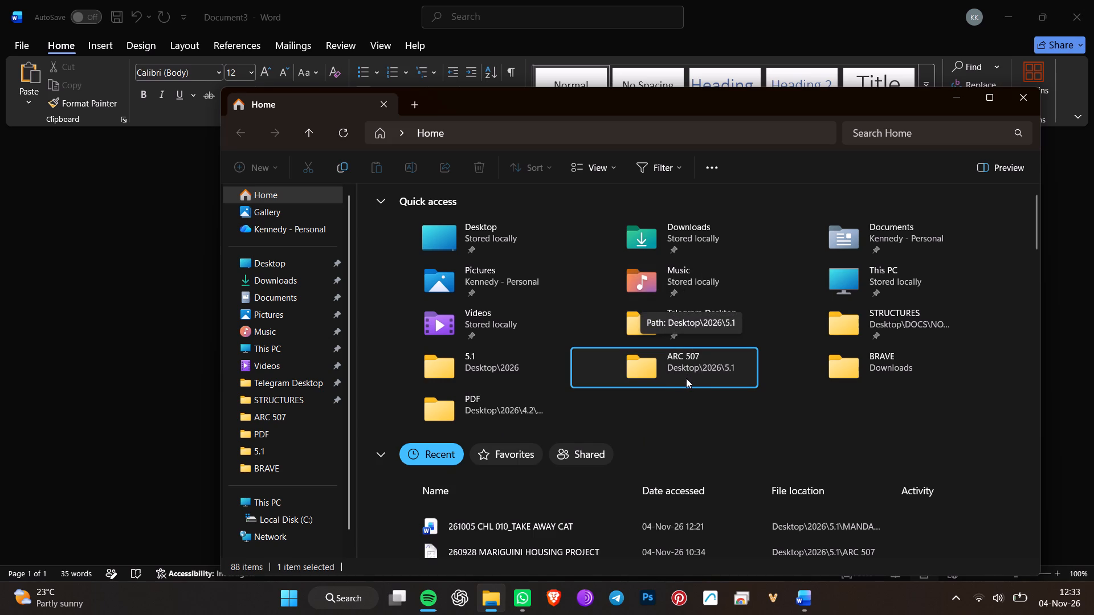
double_click(681, 377)
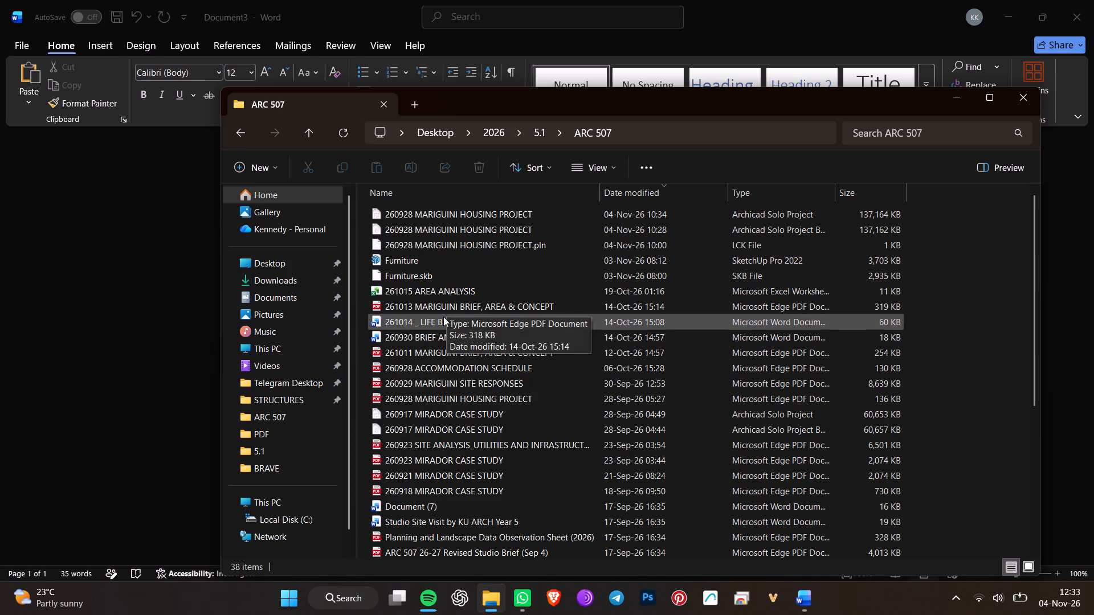
click(1006, 9)
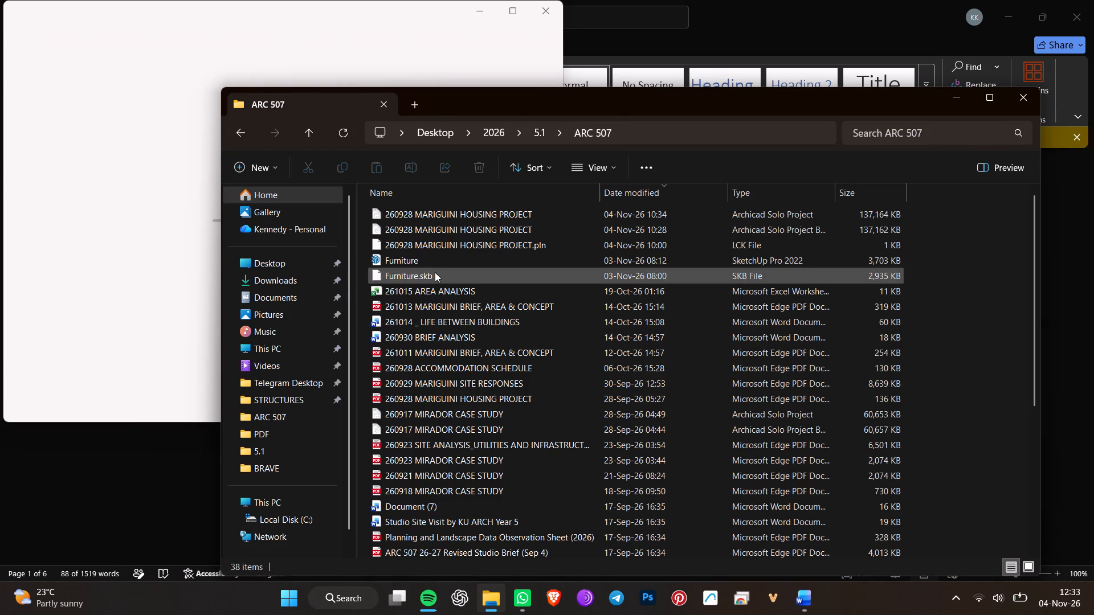